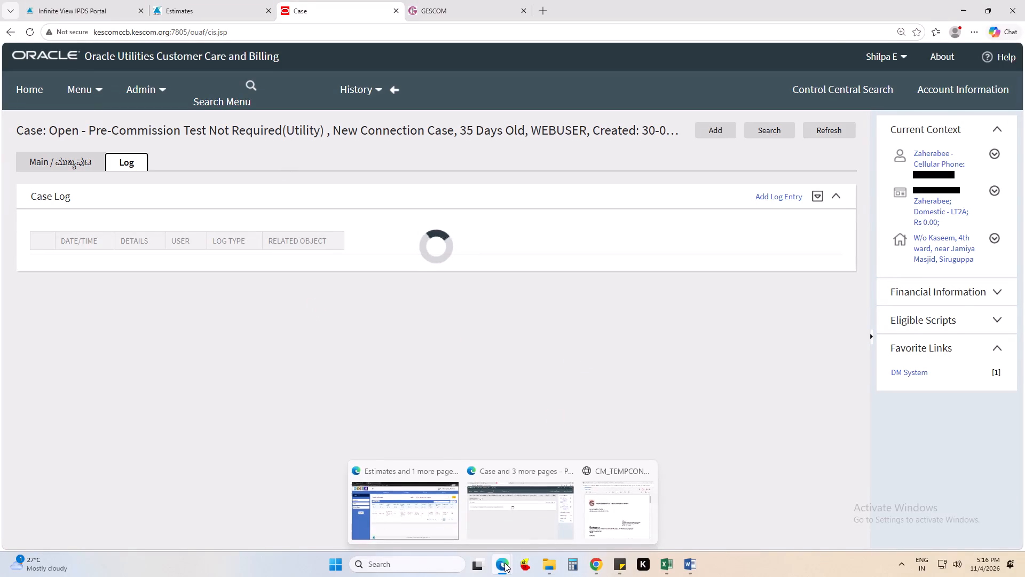
Close the open CM_TEMPCON letter window.
click(593, 509)
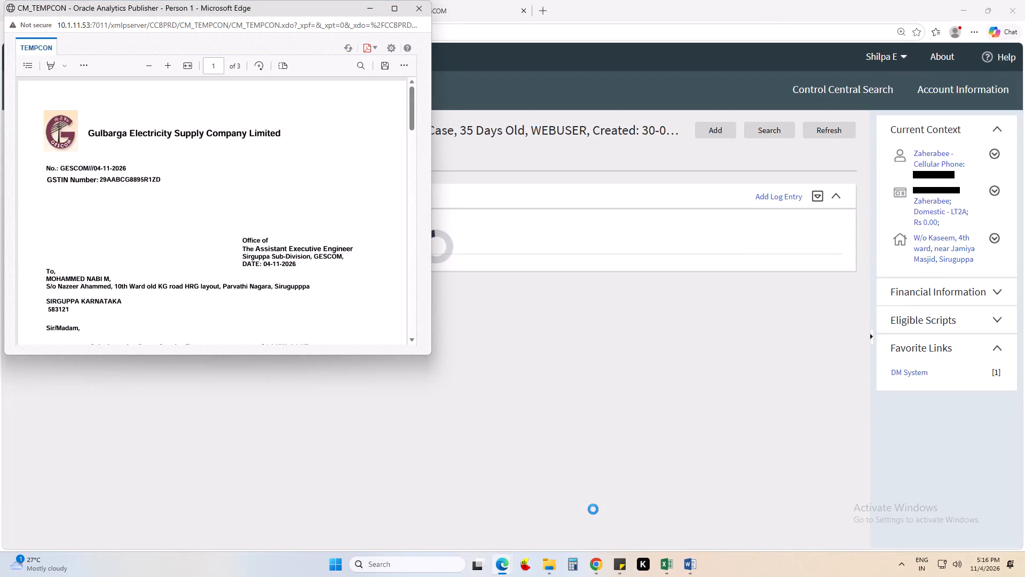
click(422, 13)
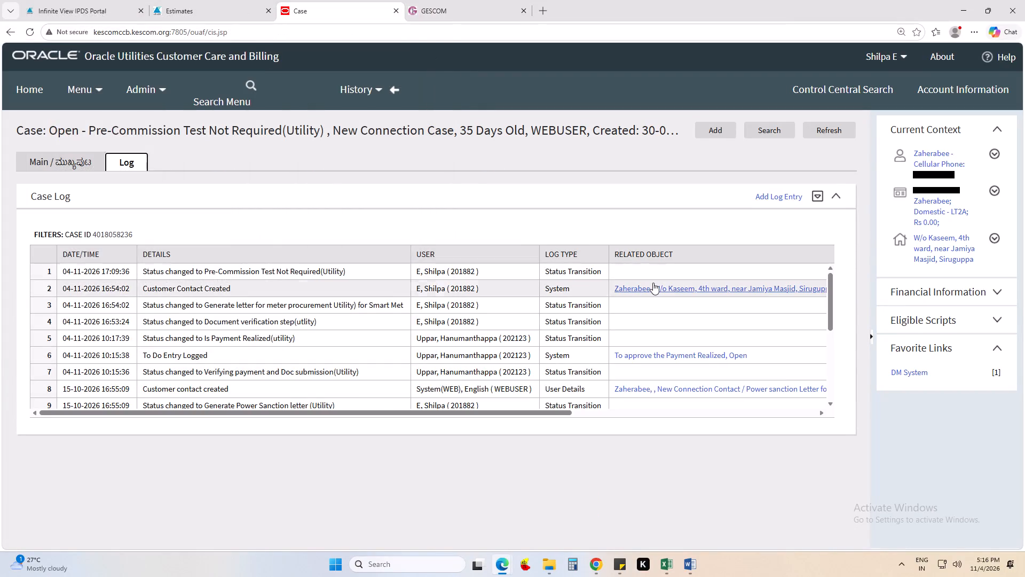
click(653, 283)
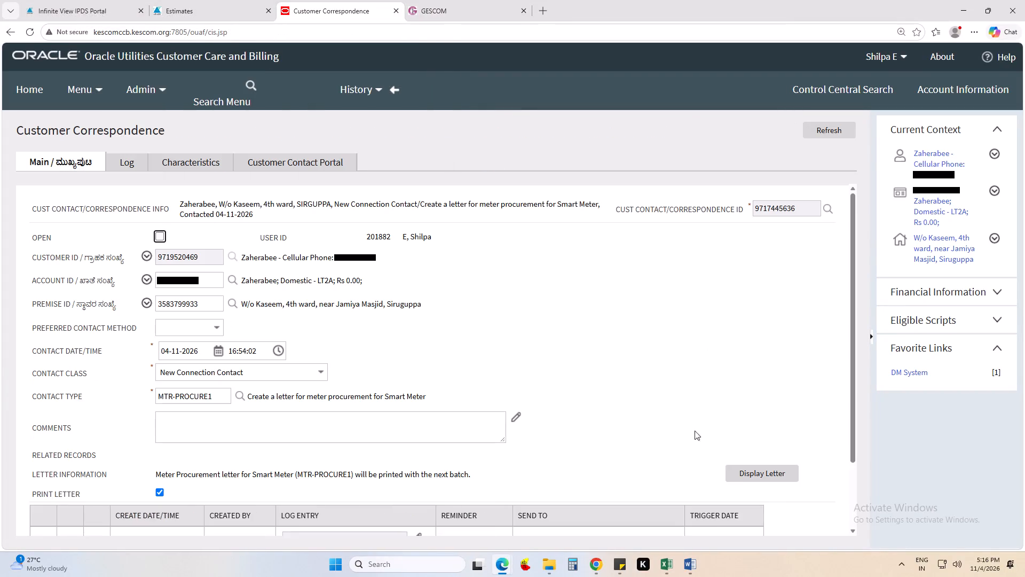
click(778, 472)
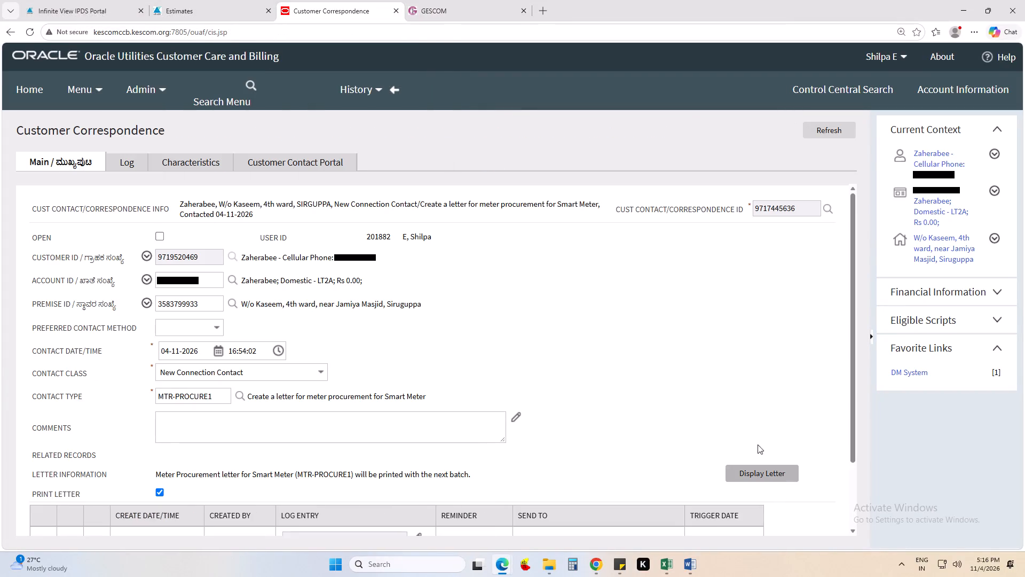
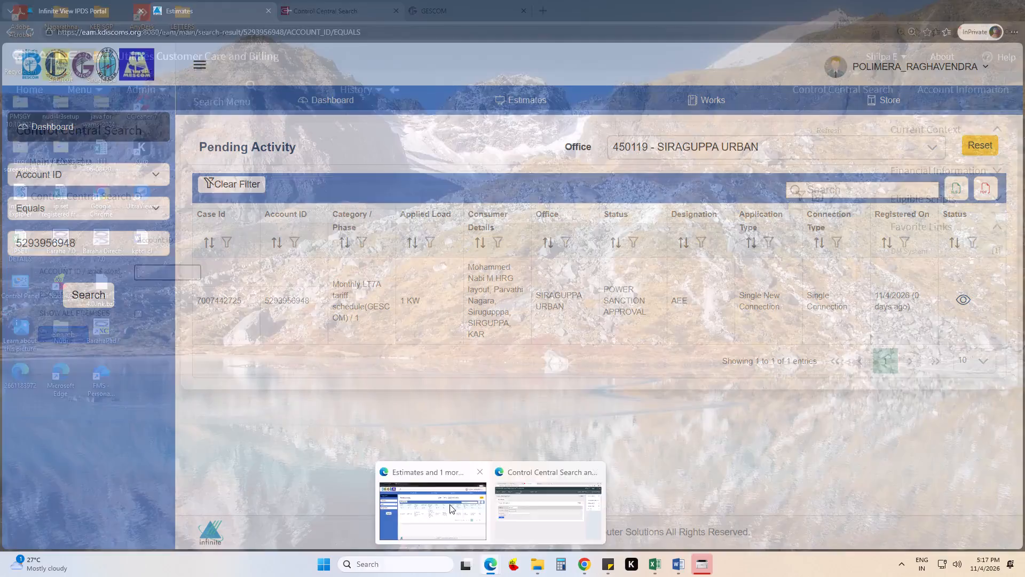
Switch to the AEE's estimates portal in Chrome and search for the LT7A 2 KW new connection by its account ID.
click(448, 505)
click(592, 572)
click(595, 505)
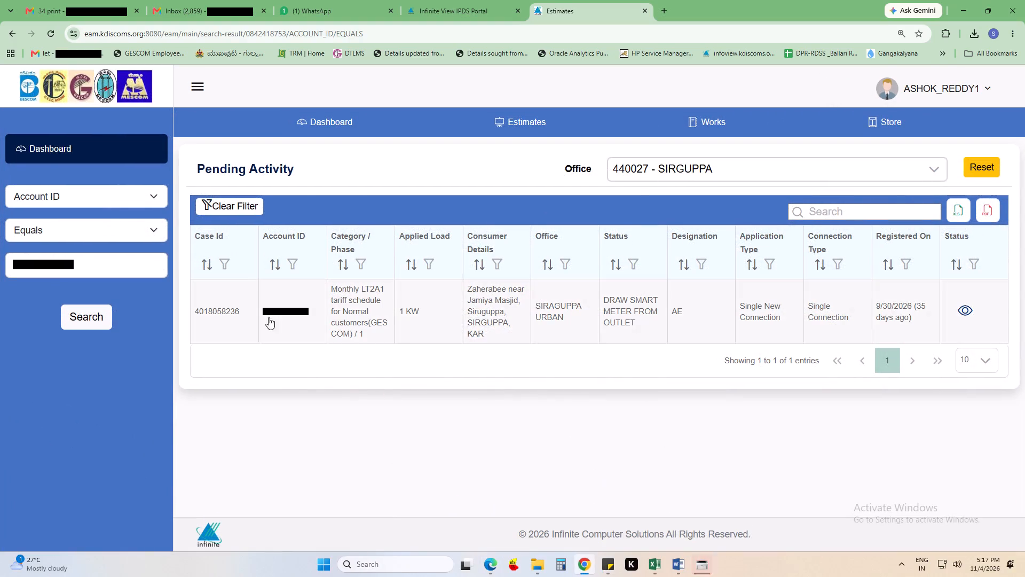
click(122, 267)
double_click(138, 271)
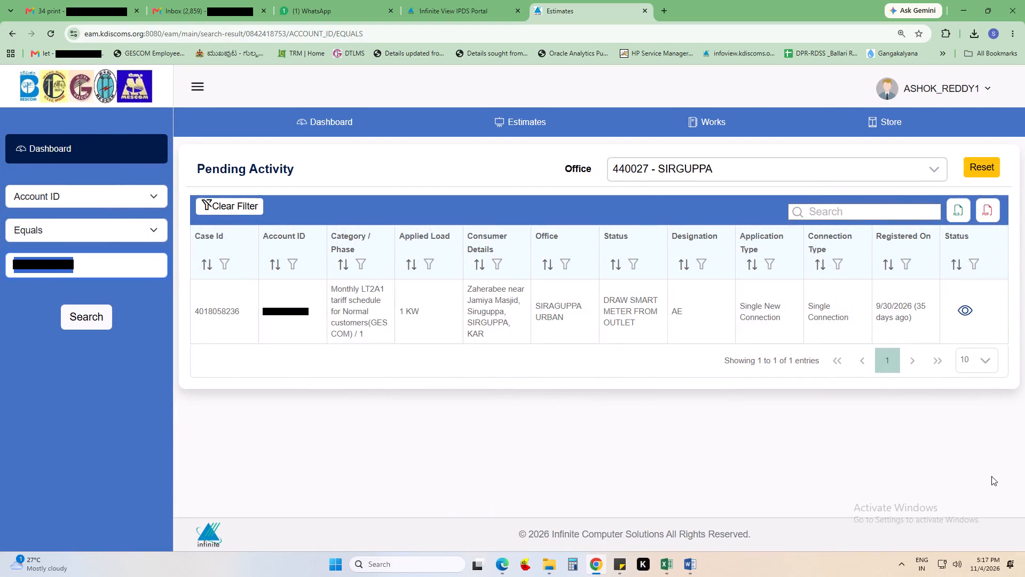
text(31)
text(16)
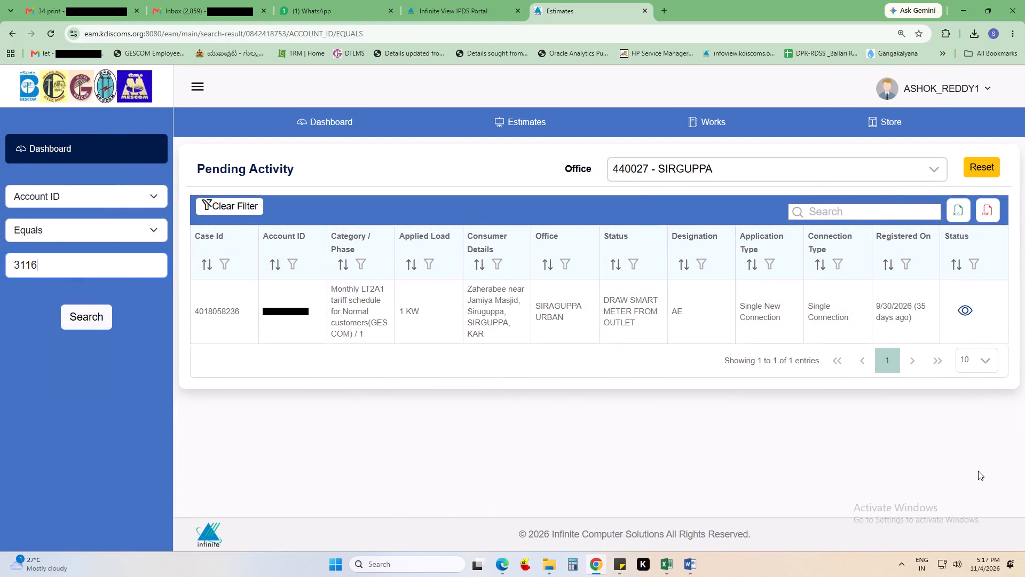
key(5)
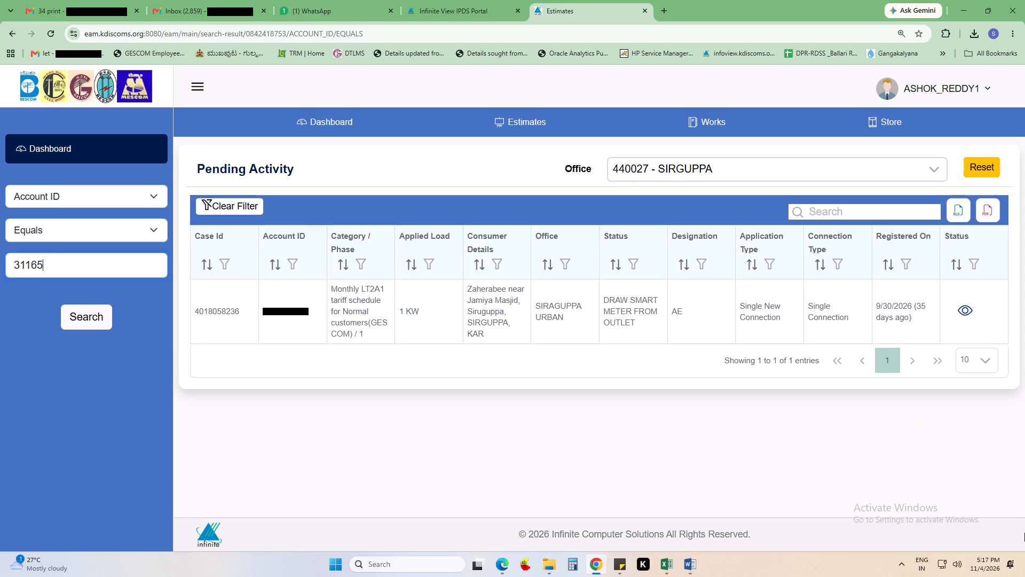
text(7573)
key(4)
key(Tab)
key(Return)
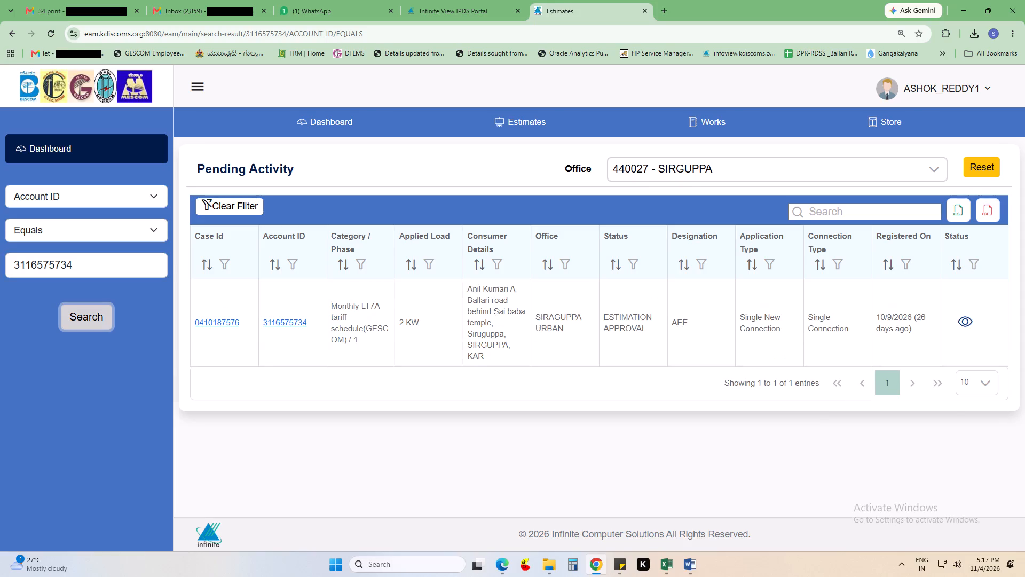
Open the found application's Estimation Sanction Form and approve it with the remark "ok".
click(300, 323)
scroll(542, 340, down, 4)
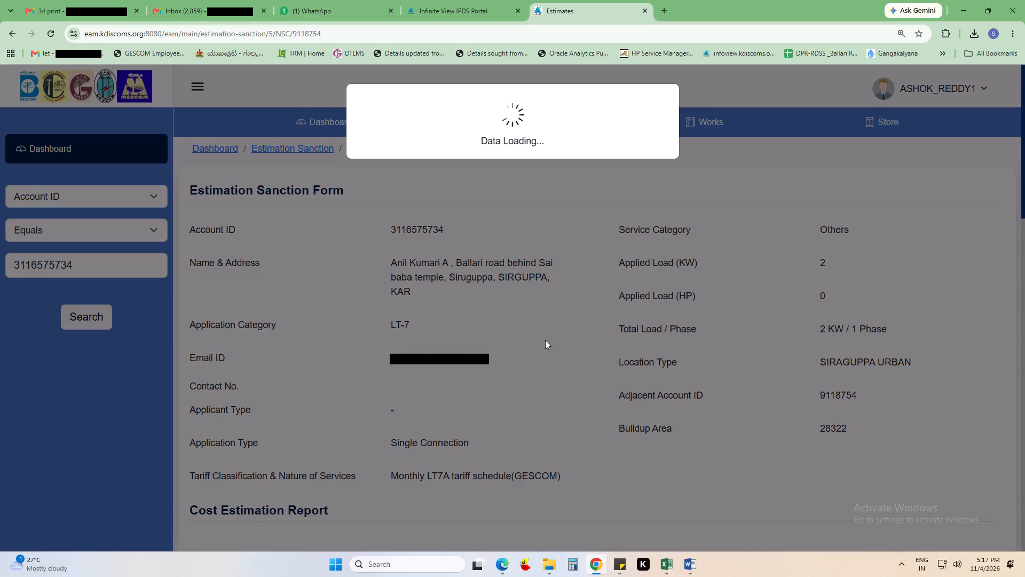
scroll(573, 350, down, 8)
scroll(449, 412, down, 12)
scroll(558, 433, down, 7)
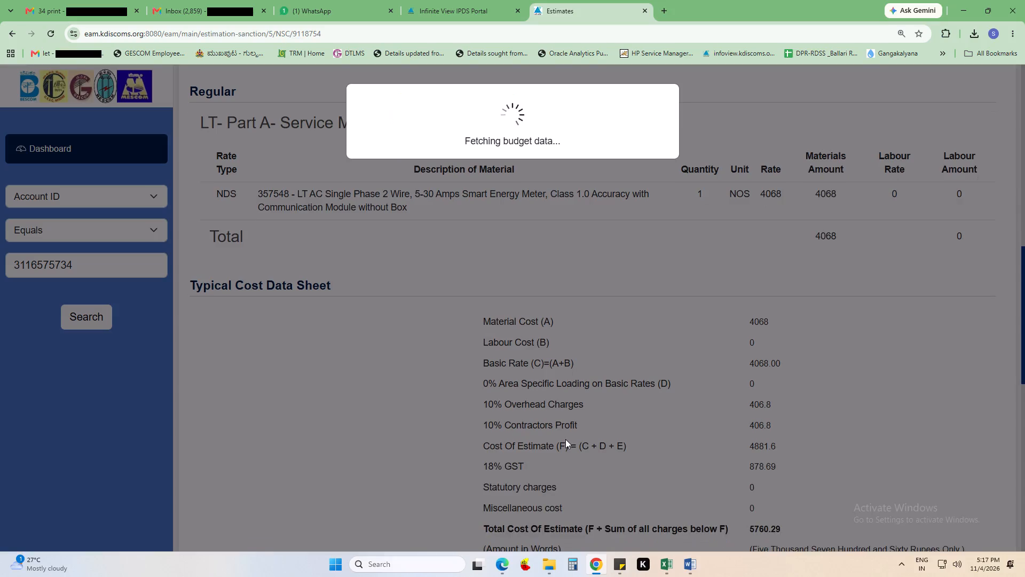
scroll(565, 439, down, 4)
scroll(337, 341, down, 5)
scroll(708, 445, down, 6)
click(655, 400)
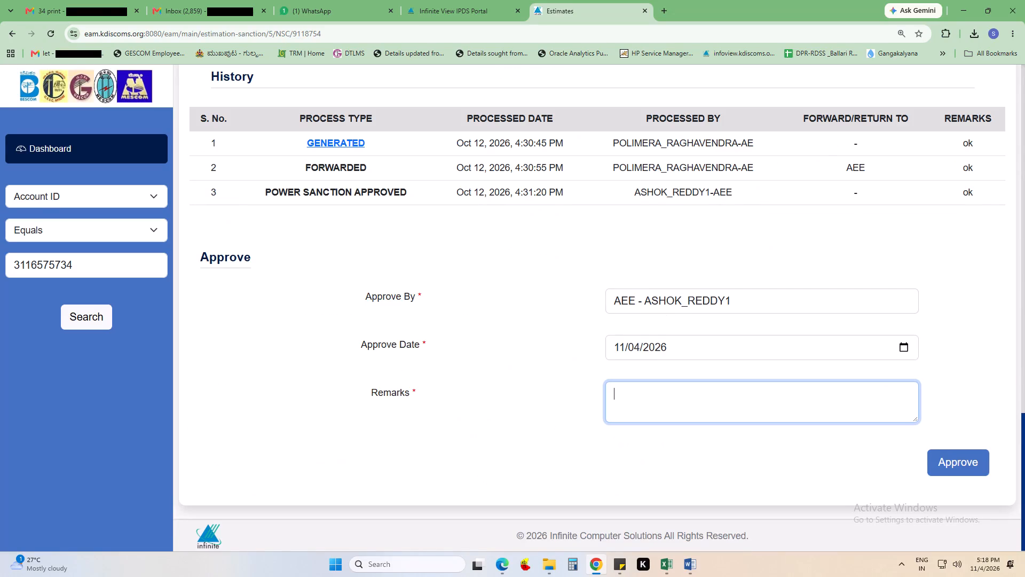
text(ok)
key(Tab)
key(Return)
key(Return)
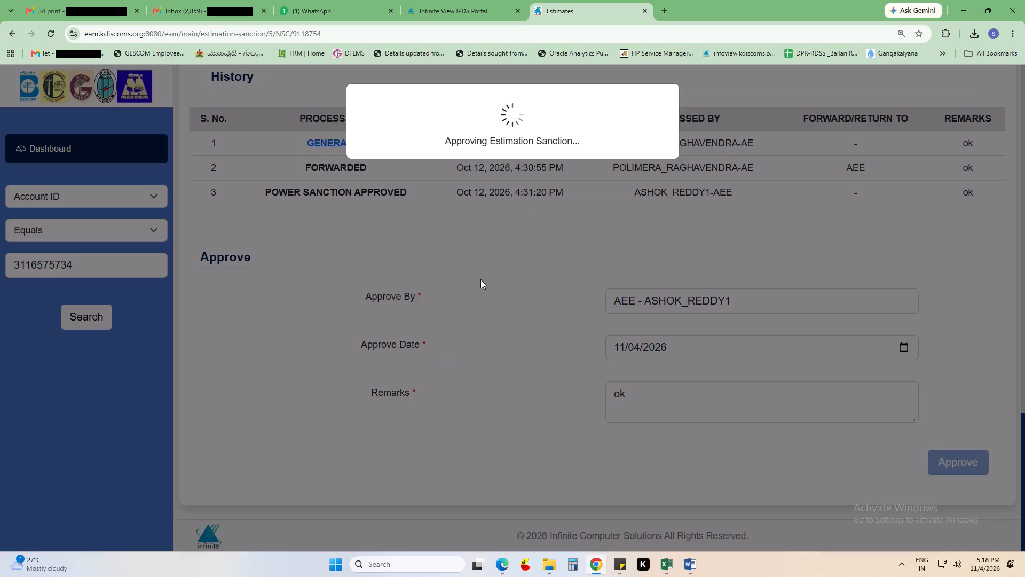
click(609, 92)
Copy the account ID and search for it in the AET's estimates portal in the regular Edge window.
double_click(101, 268)
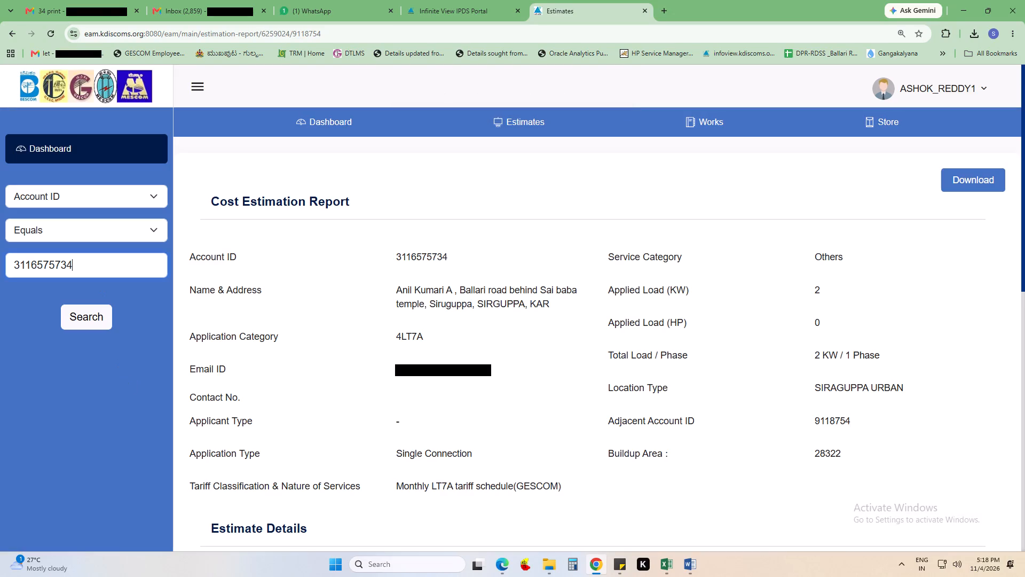
key(ctrl+c)
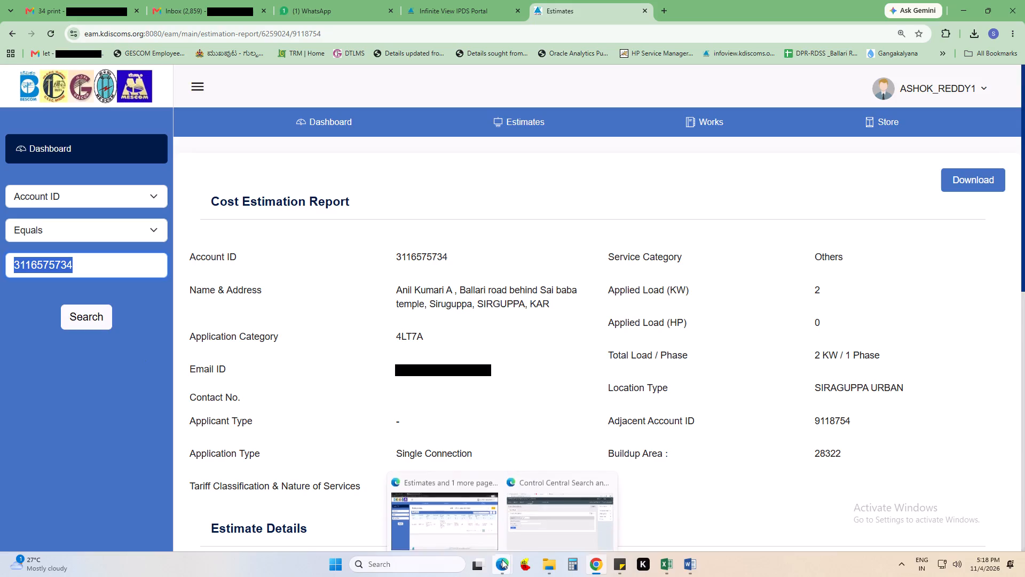
click(469, 532)
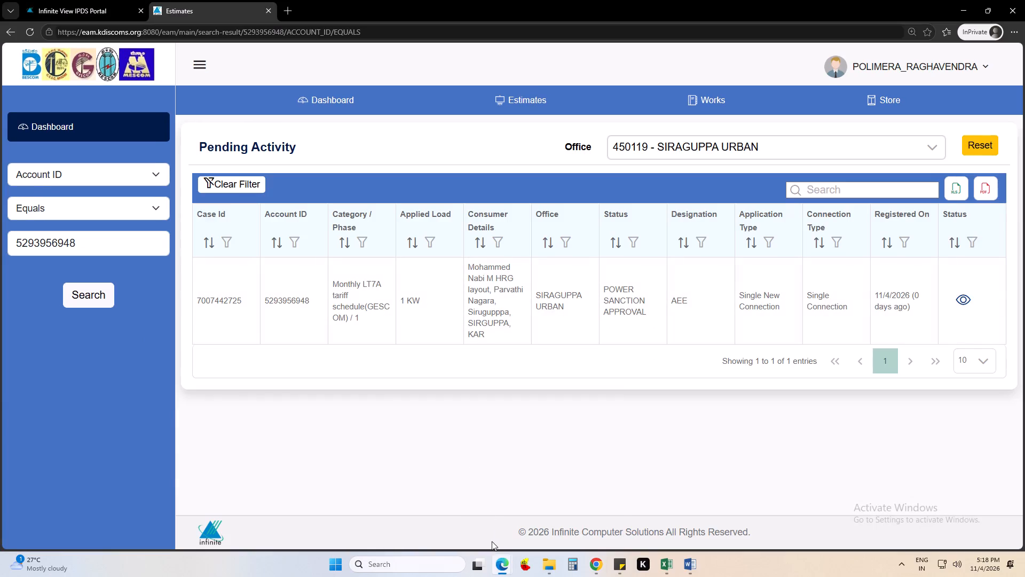
click(526, 526)
click(232, 0)
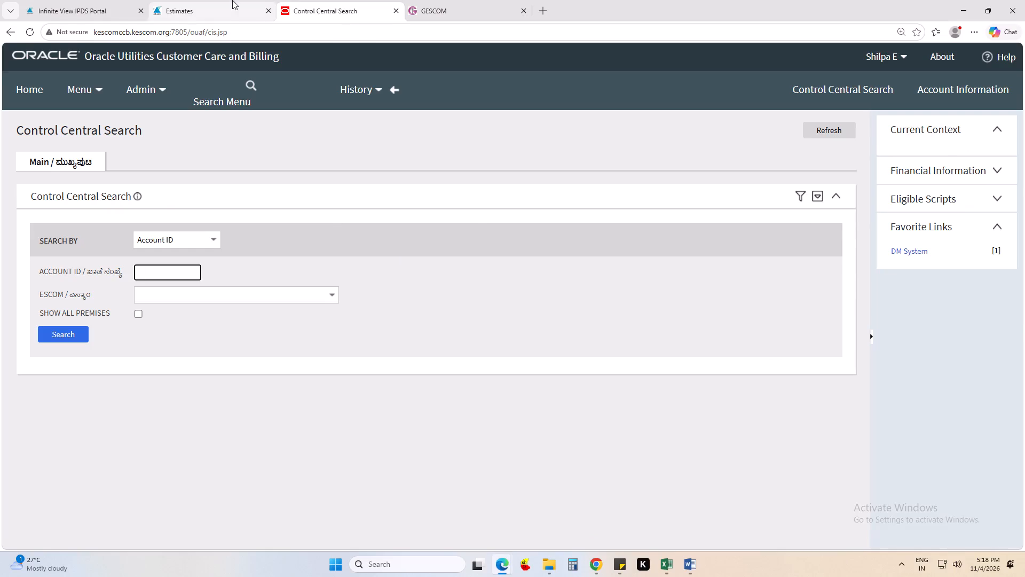
ctrl+click(107, 257)
double_click(109, 249)
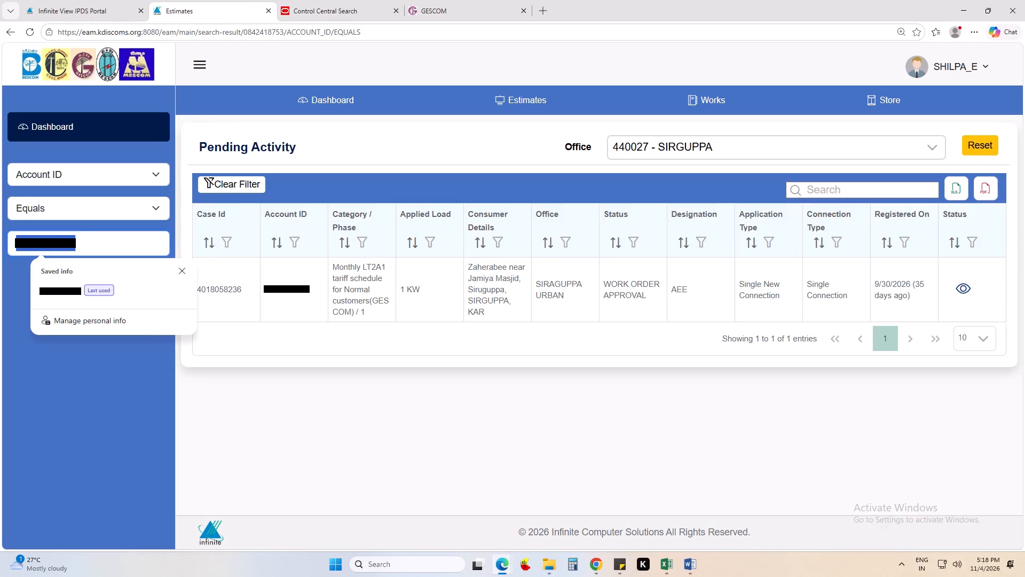
key(ctrl+v)
click(96, 309)
click(100, 302)
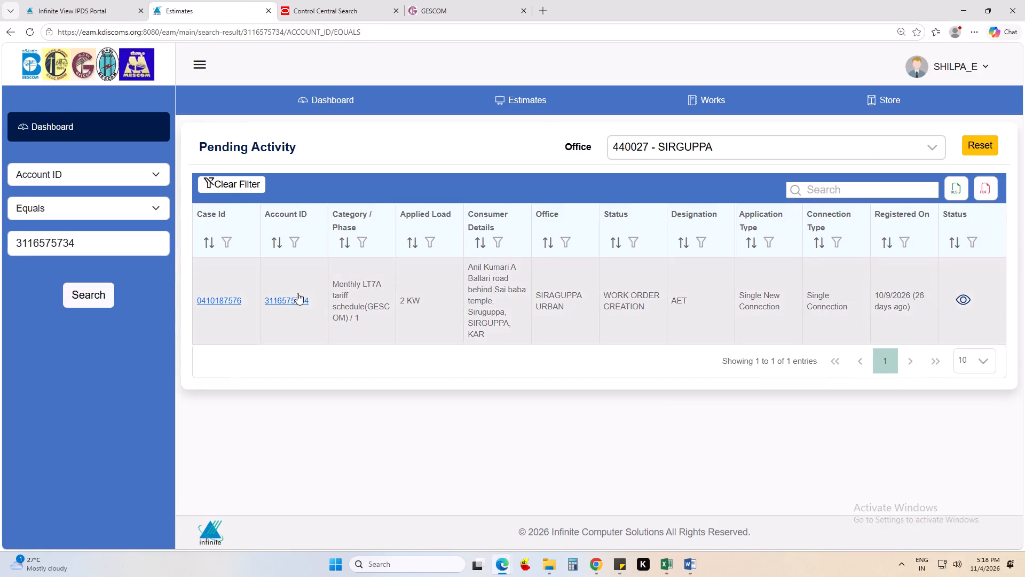
Open the application's Work Order Form and enter work order MTP31335, date 11/04/2026, Shut Down Required No and Permit Required No.
click(293, 298)
click(450, 260)
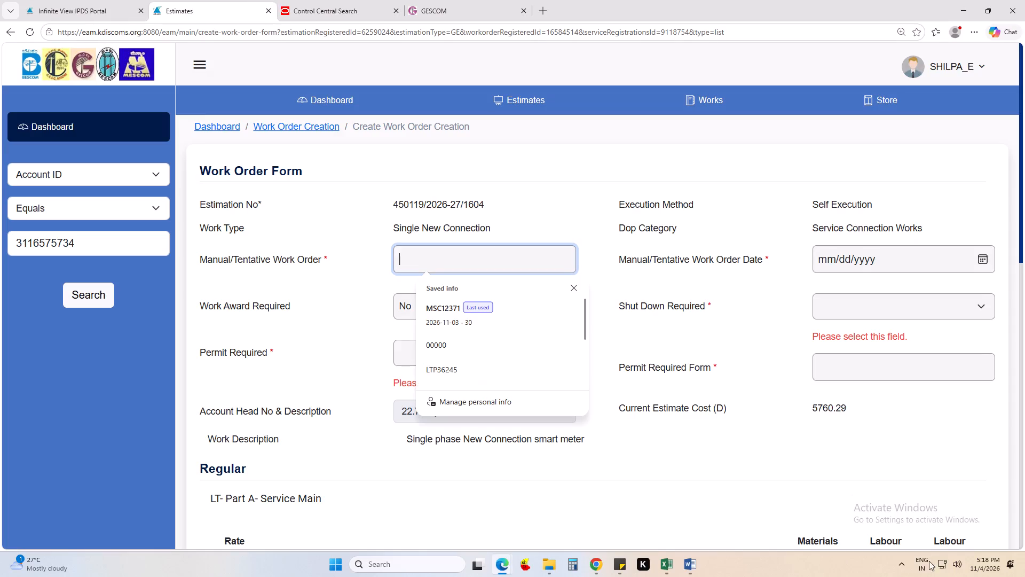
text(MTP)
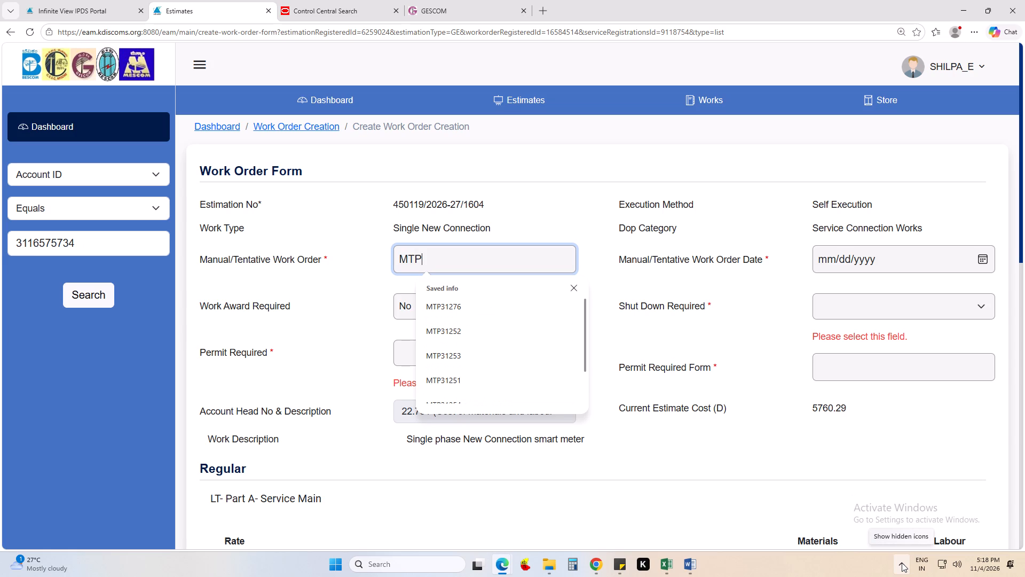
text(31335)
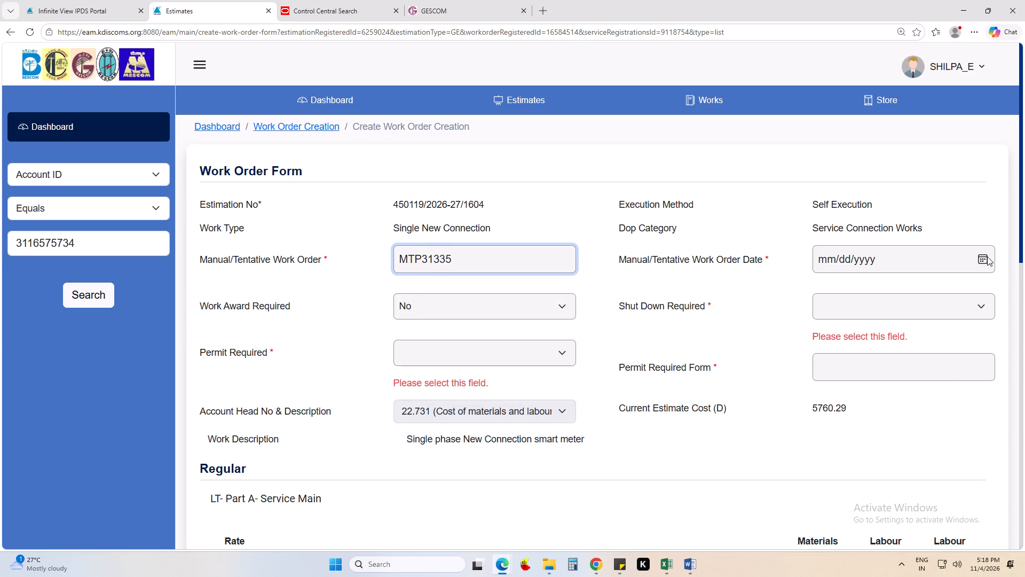
click(987, 258)
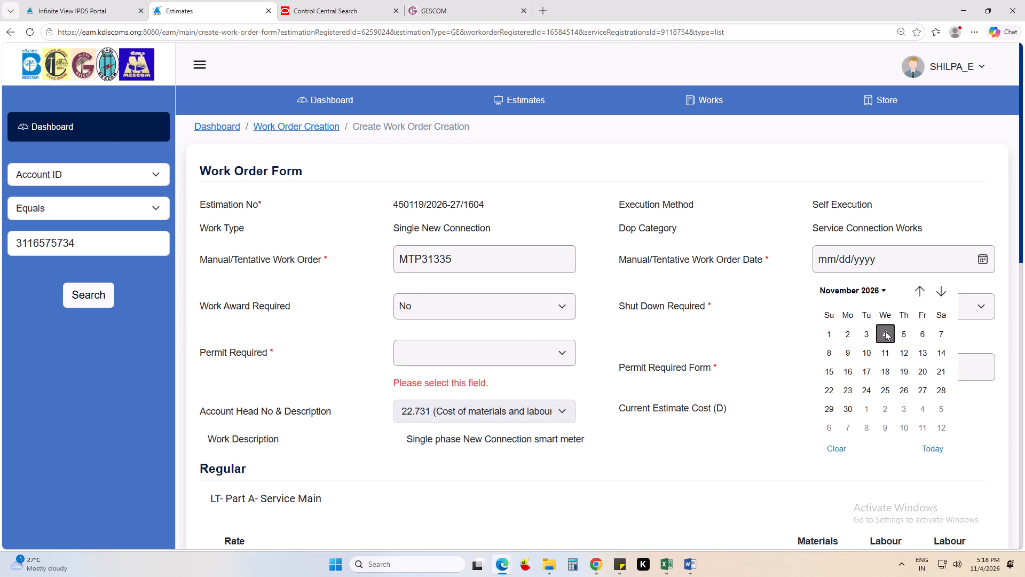
click(883, 334)
click(871, 306)
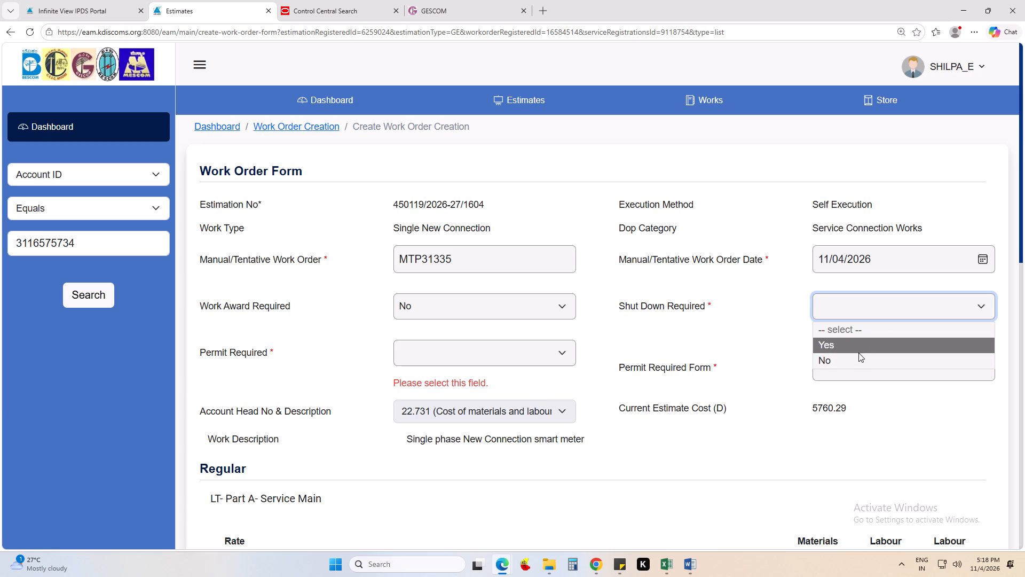
click(858, 353)
click(450, 352)
click(427, 406)
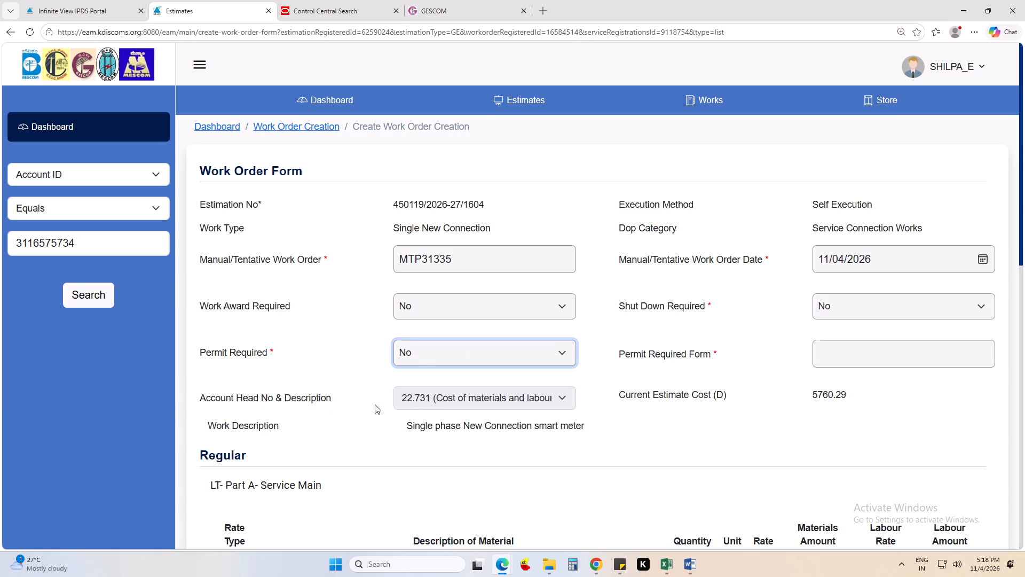
click(352, 404)
Create the work order with Meduim priority and a validity of 30 days.
scroll(456, 398, down, 11)
click(500, 384)
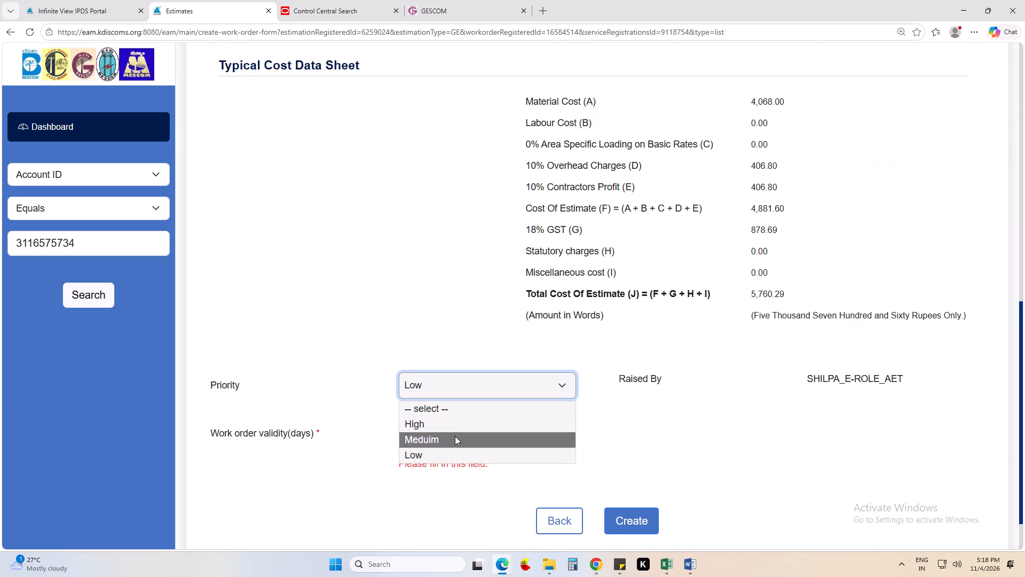
triple_click(455, 436)
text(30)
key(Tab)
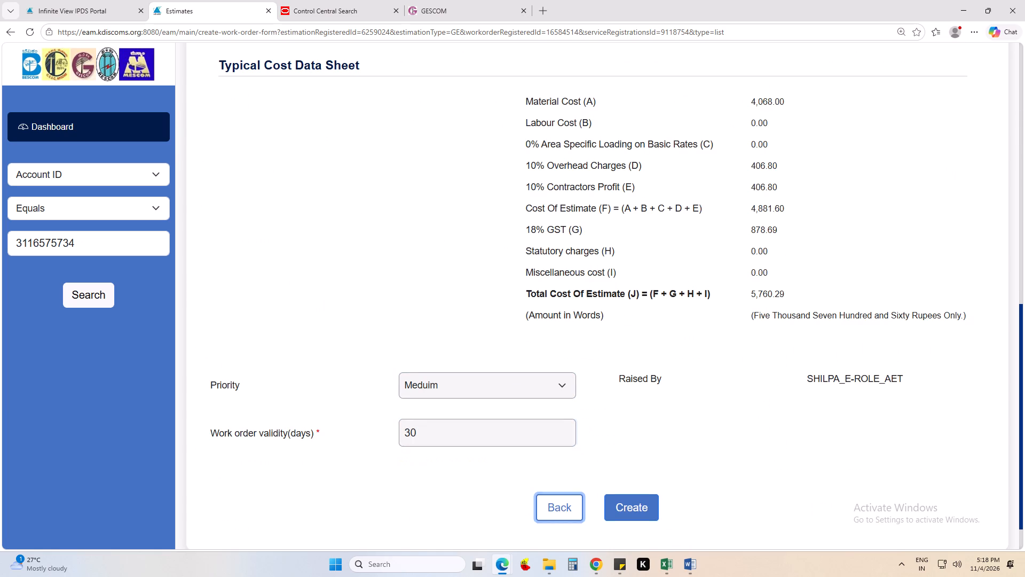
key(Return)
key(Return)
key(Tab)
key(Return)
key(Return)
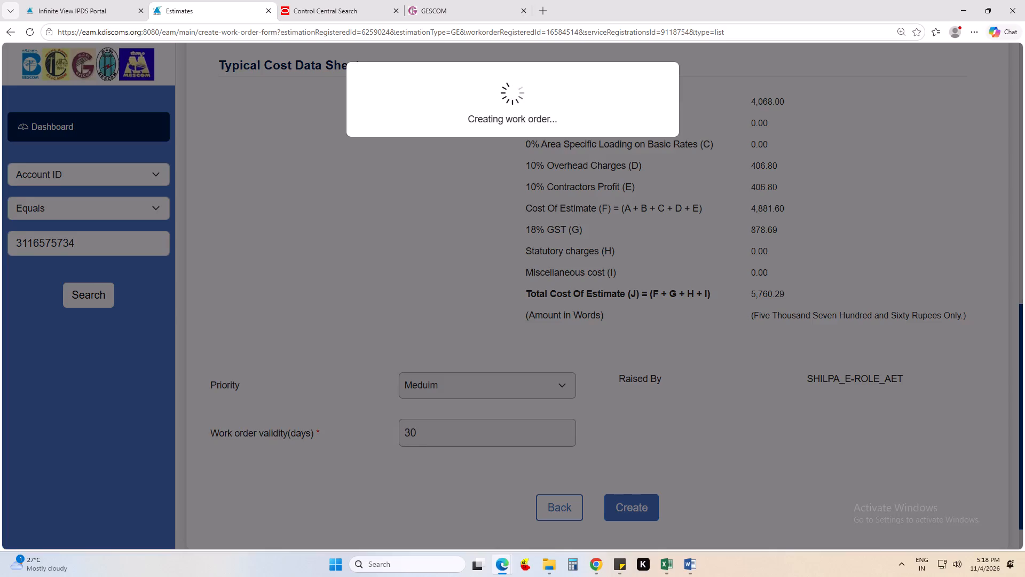
click(604, 82)
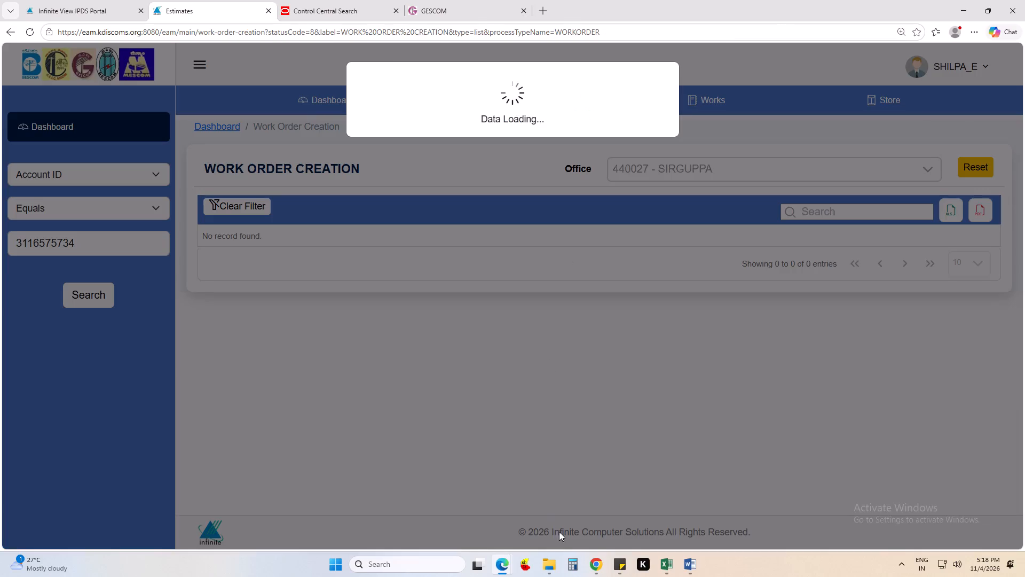
Switch to the AEE's estimates portal in Chrome and search again for the same account ID.
click(592, 570)
click(98, 330)
click(96, 319)
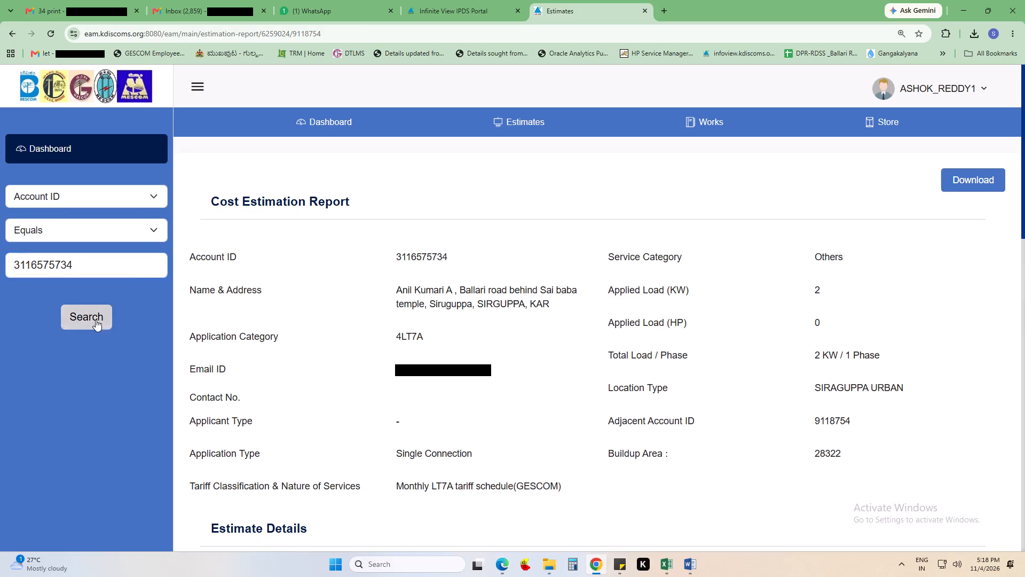
Open the application's Work Order Approval form and approve the work order with the remark "ok".
click(285, 313)
click(282, 325)
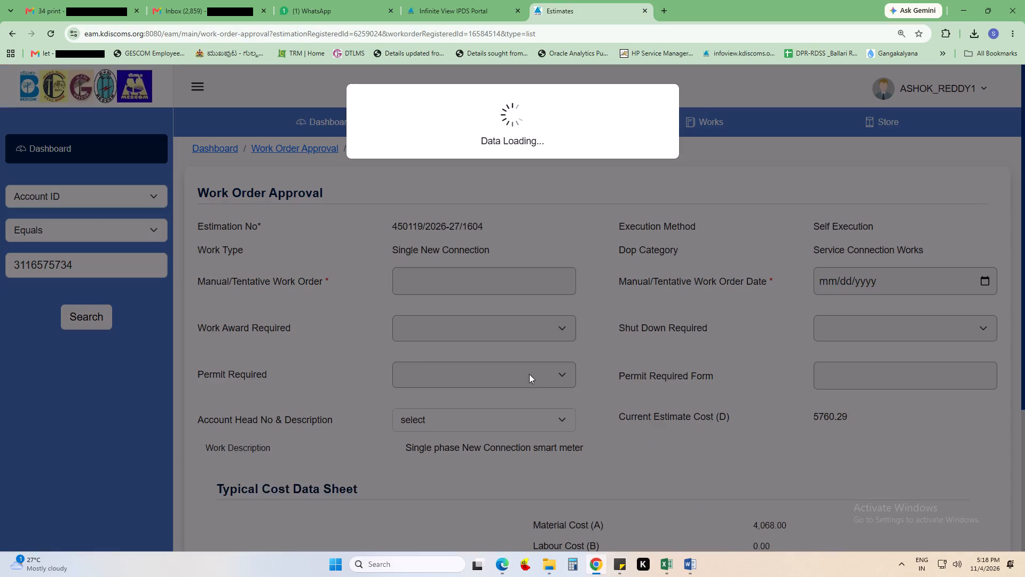
scroll(495, 382, down, 5)
scroll(442, 394, down, 4)
scroll(594, 504, down, 10)
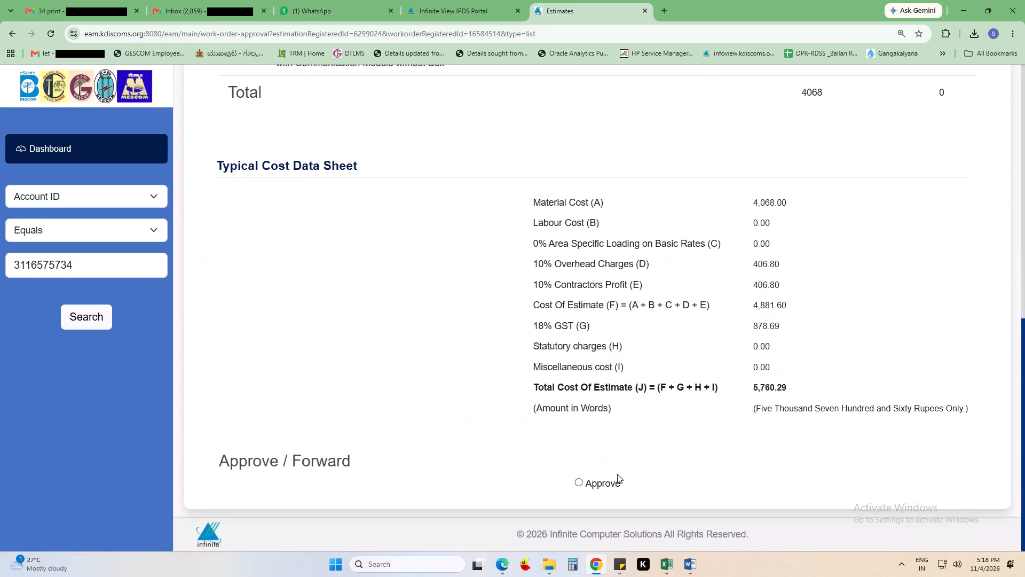
scroll(617, 474, down, 2)
click(590, 487)
scroll(791, 412, down, 7)
click(640, 418)
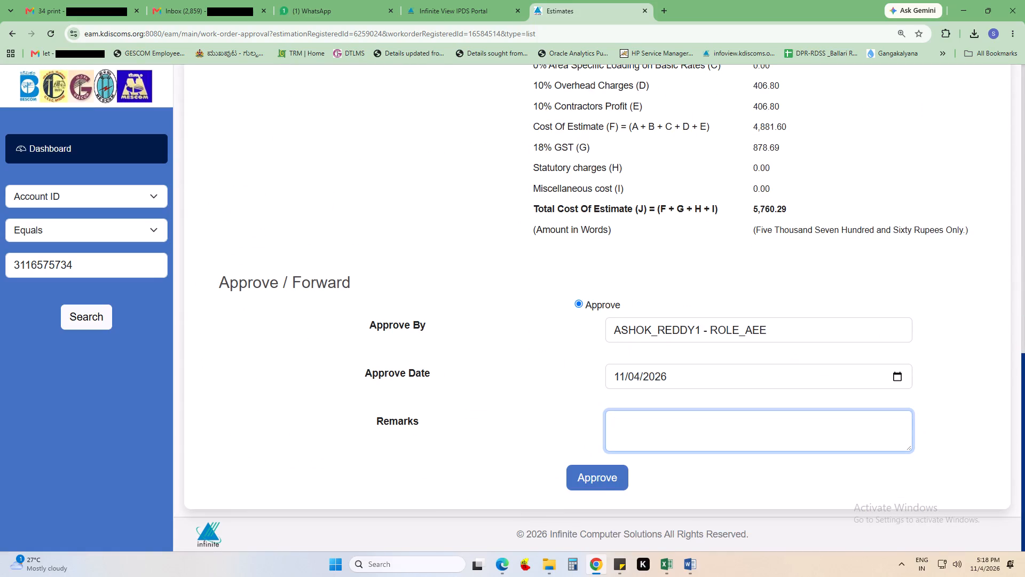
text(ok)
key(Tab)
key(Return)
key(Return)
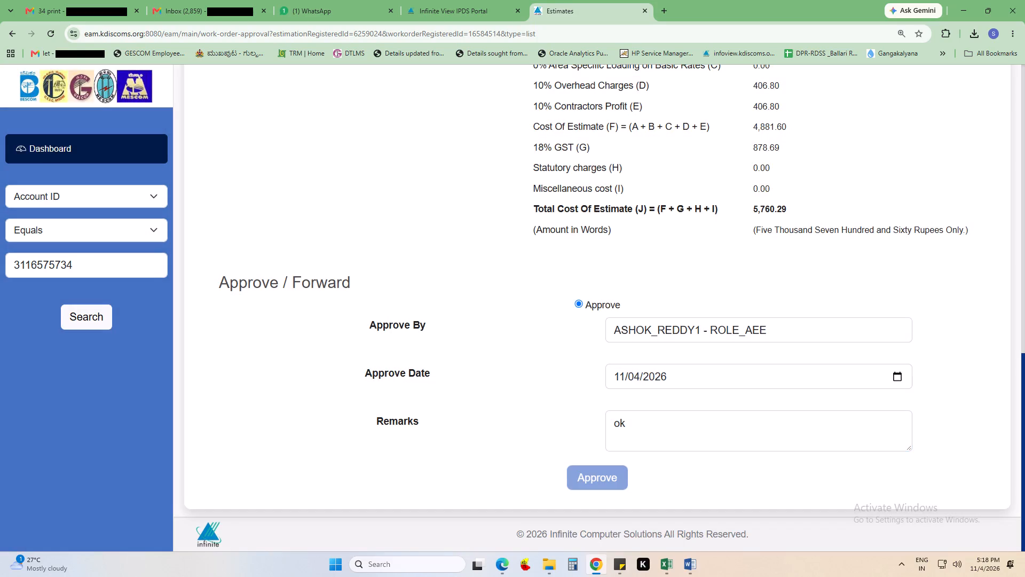
scroll(538, 282, up, 20)
scroll(538, 282, up, 5)
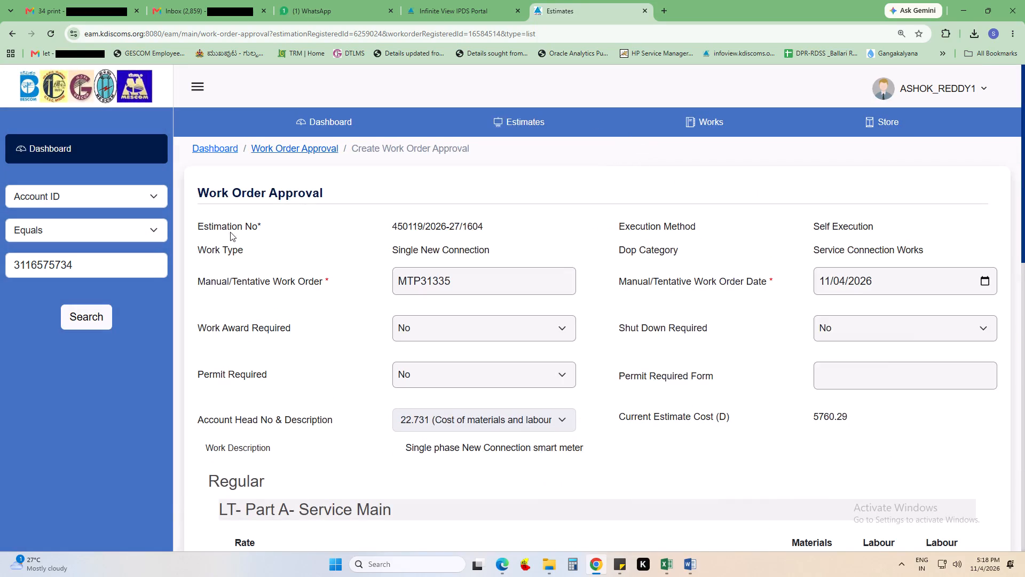
scroll(477, 171, up, 4)
scroll(263, 239, up, 1)
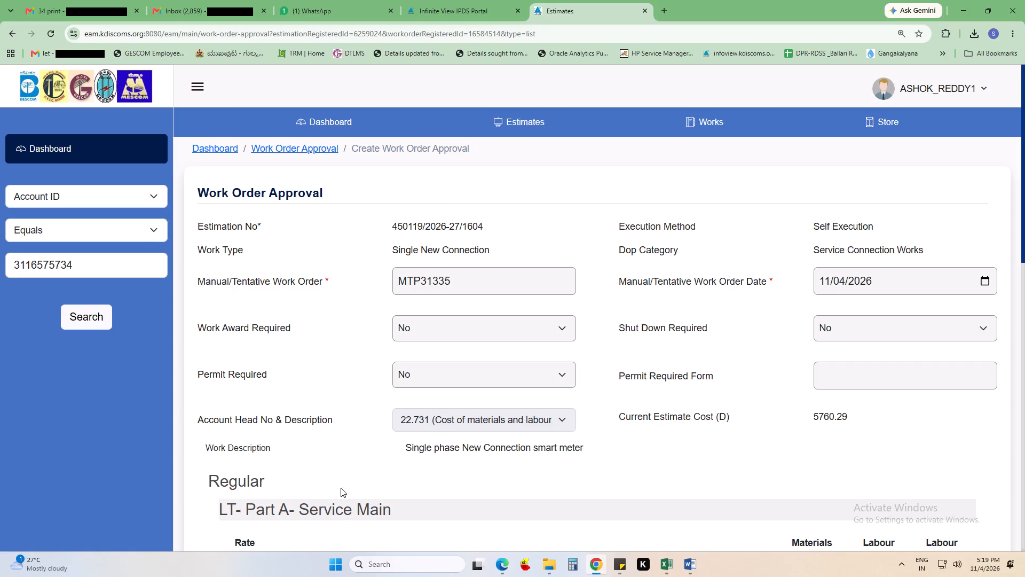
Switch to Oracle Utilities Customer Care and Billing in Edge and search Control Central for the same account ID.
click(469, 519)
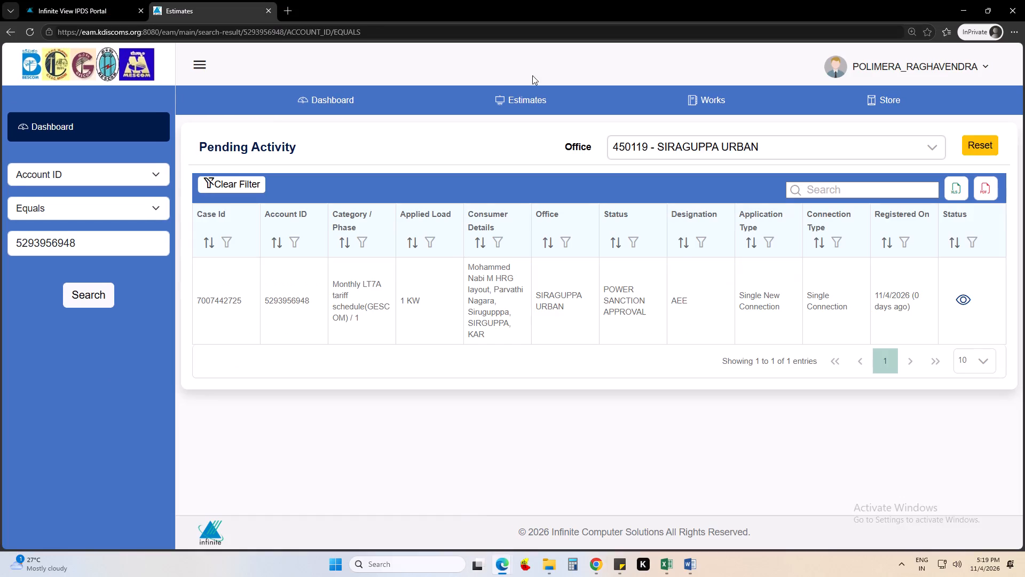
click(503, 561)
click(521, 532)
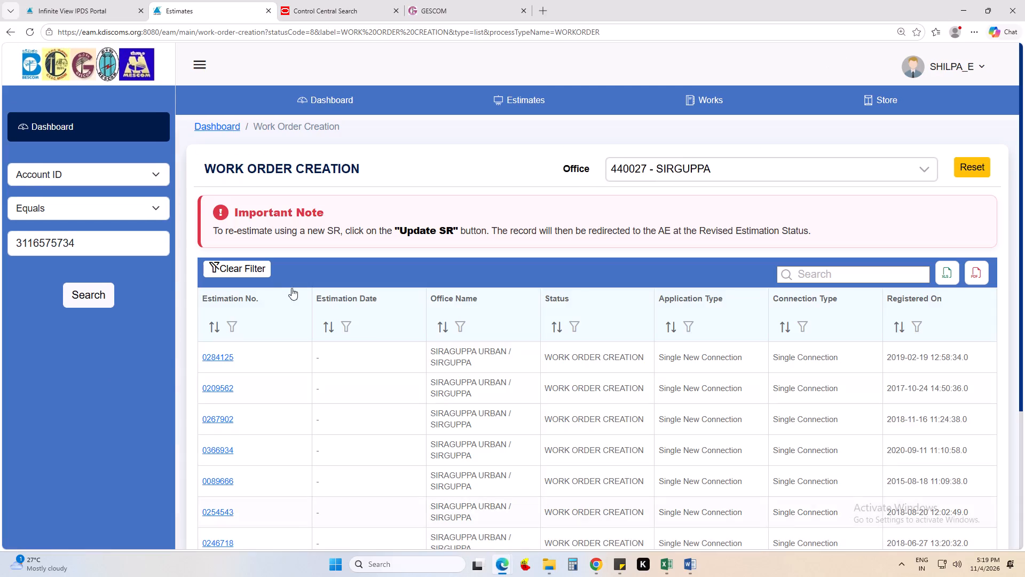
click(305, 2)
key(ctrl+v)
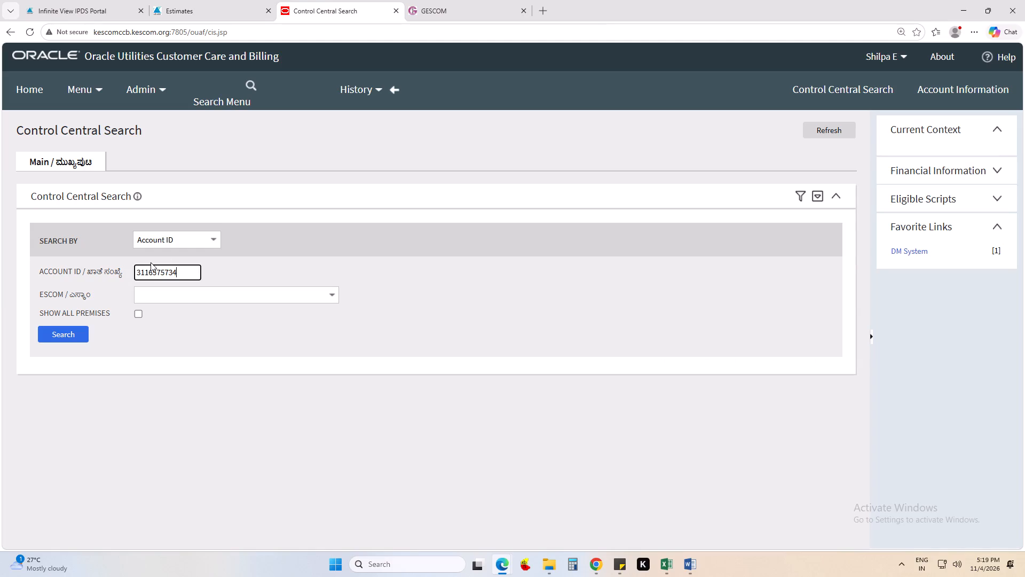
key(Return)
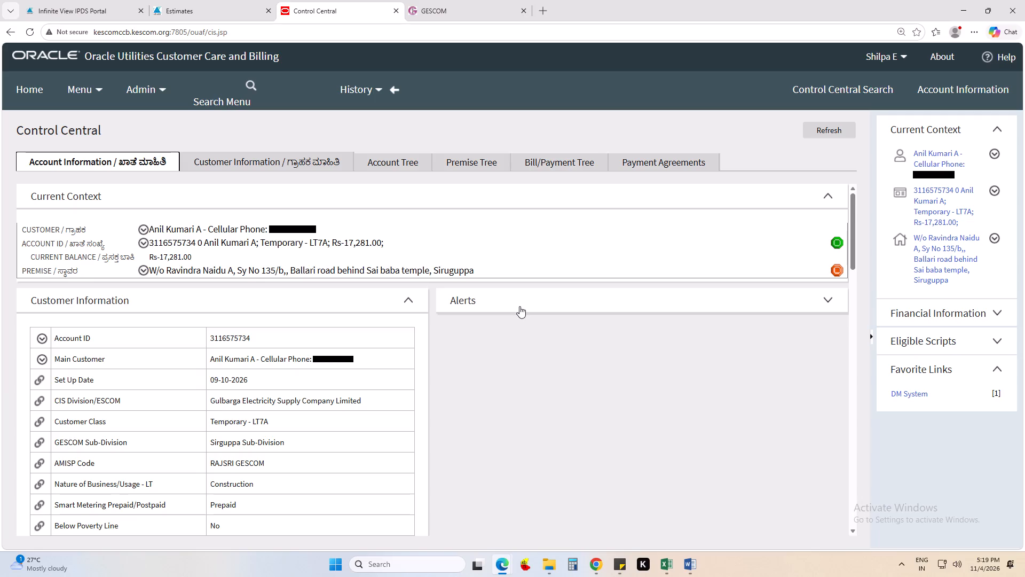
Query the cases linked to the account's premise and open its New Connection Case.
click(991, 238)
click(840, 263)
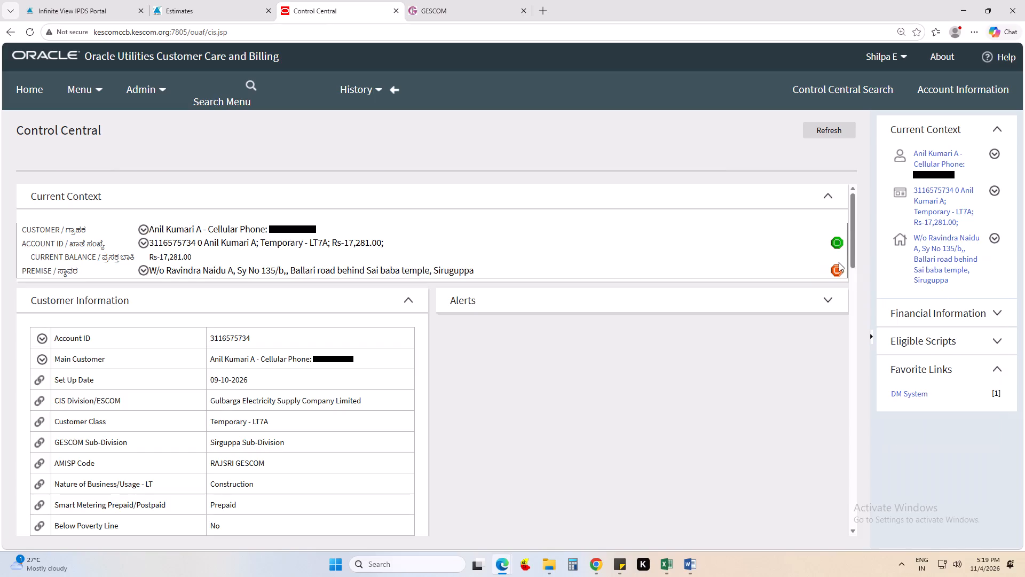
scroll(215, 372, up, 2)
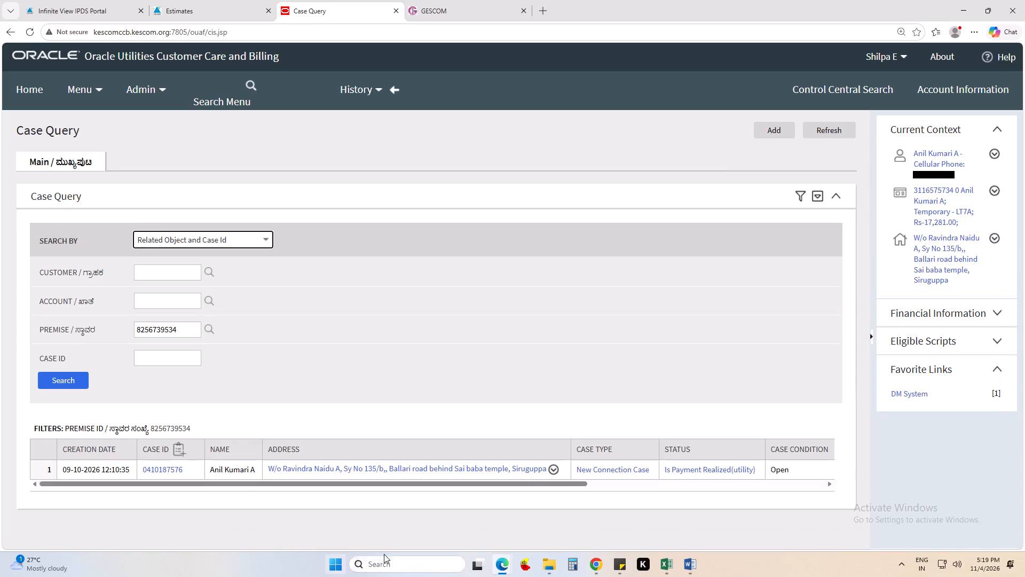
click(157, 465)
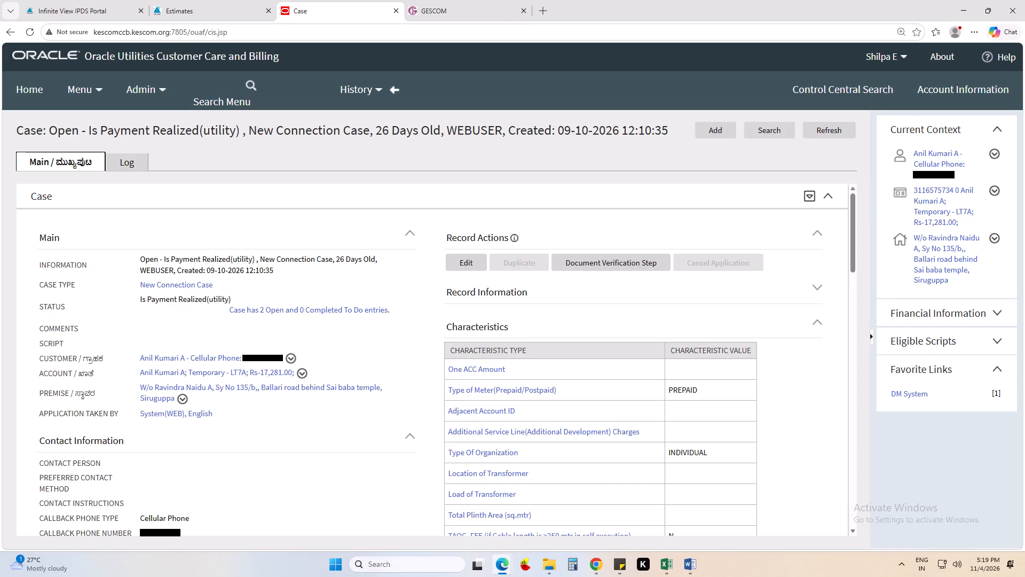
Advance the new connection case to the Document Verification Step.
click(642, 263)
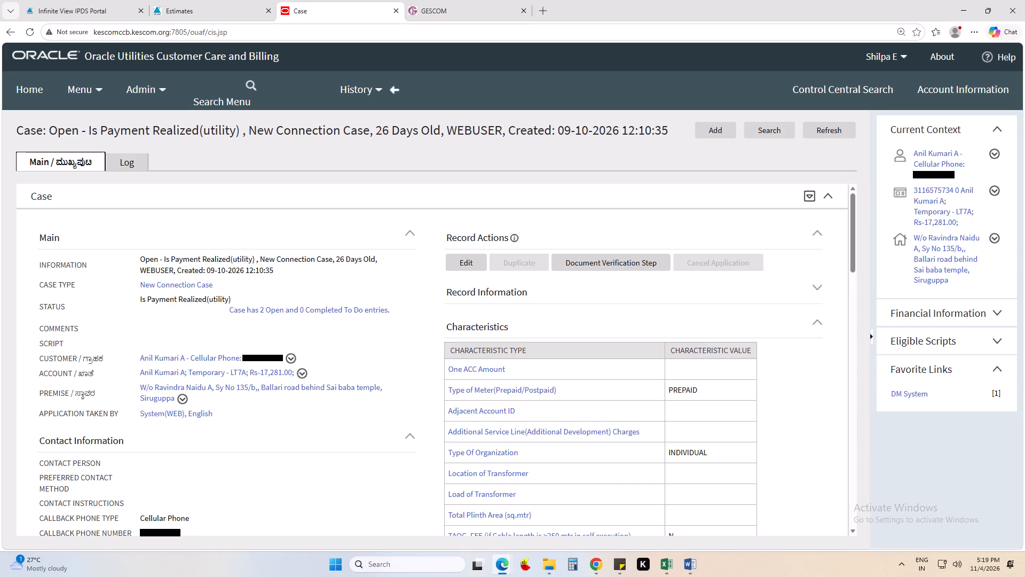
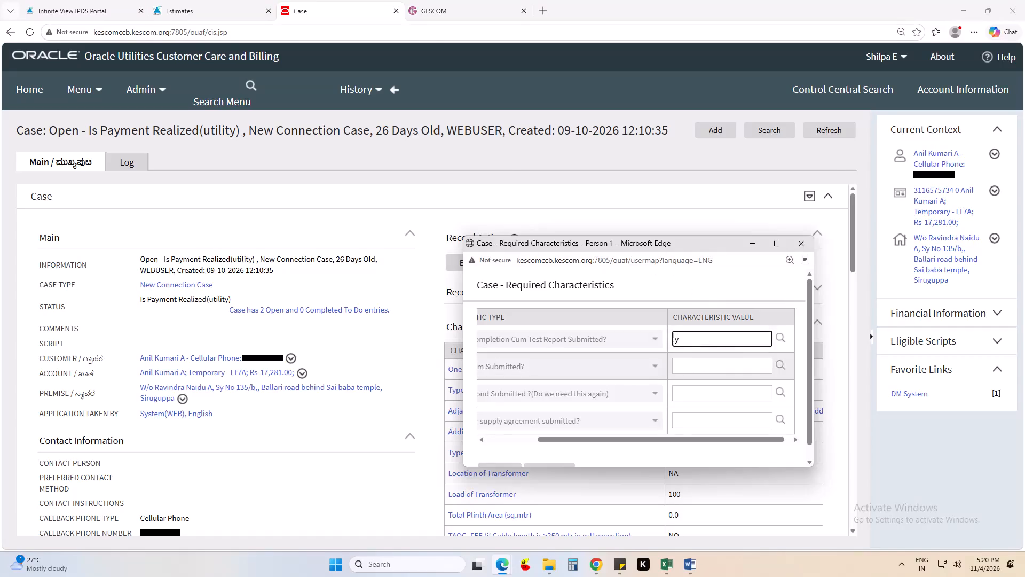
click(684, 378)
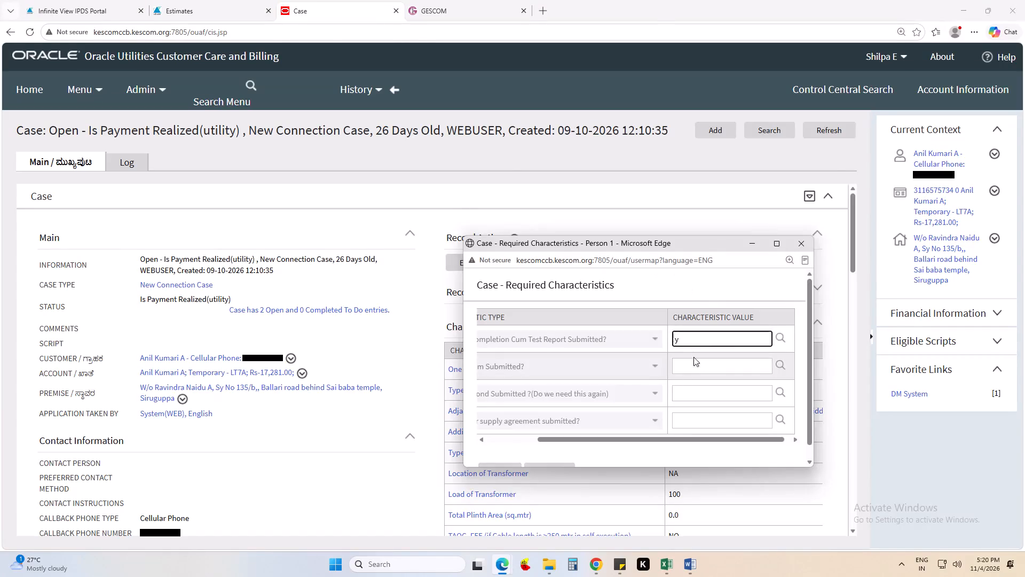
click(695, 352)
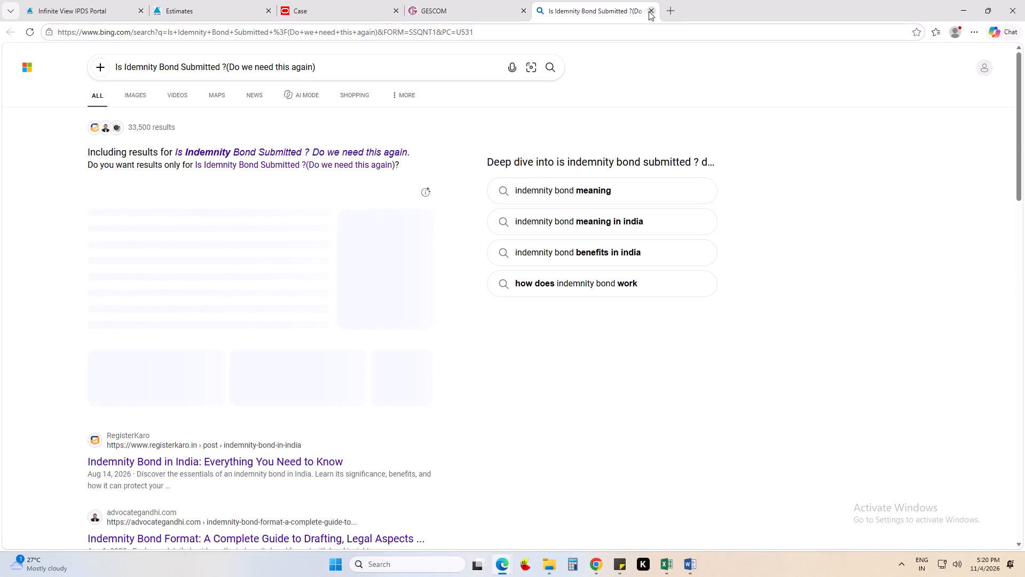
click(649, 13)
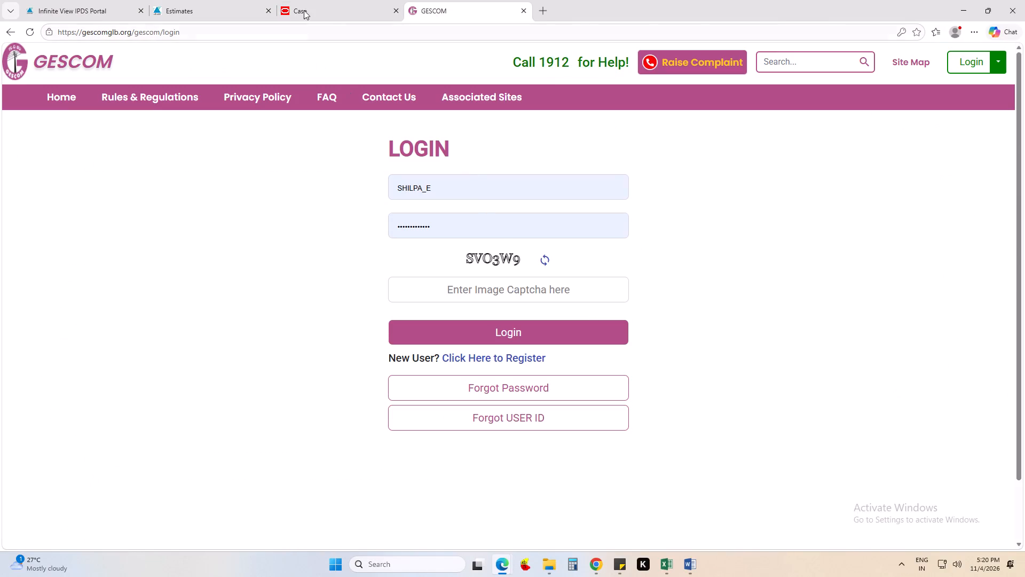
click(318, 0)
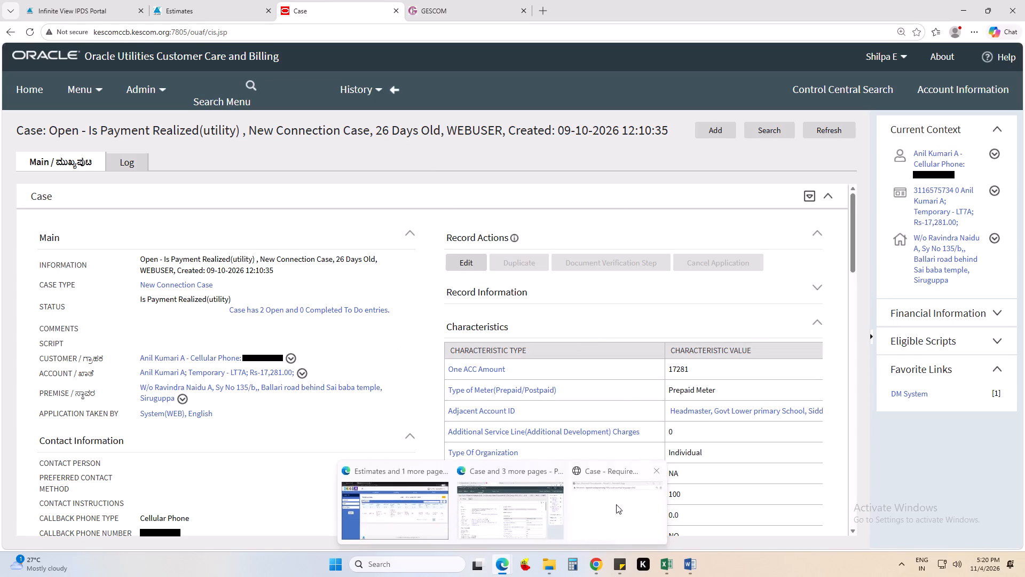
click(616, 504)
Set the three remaining required characteristics, including indemnity bond and supply agreement submitted, to Y and submit them.
click(706, 369)
key(y)
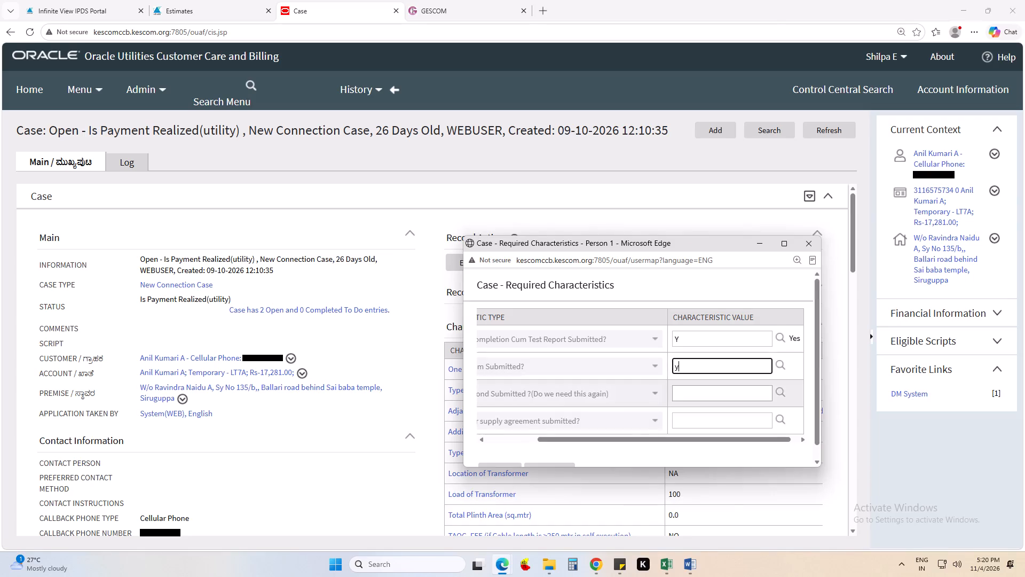
click(696, 393)
click(696, 393)
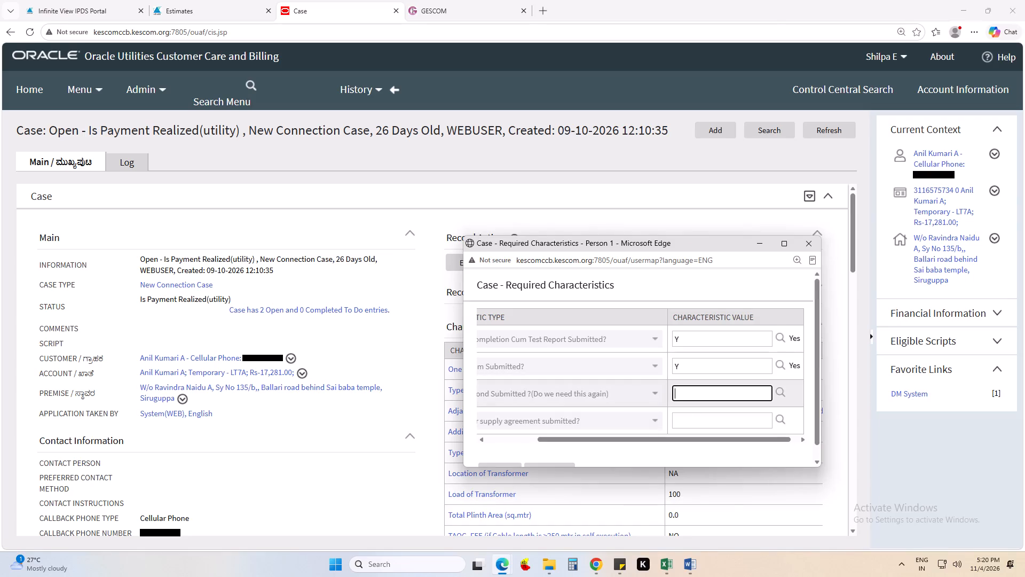
click(696, 393)
key(y)
click(690, 418)
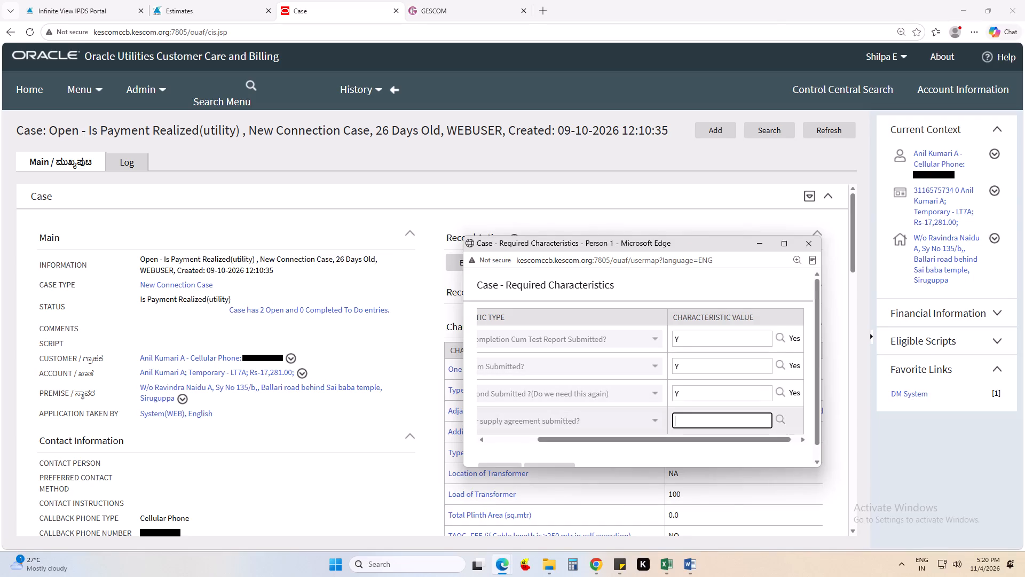
click(689, 416)
key(y)
click(689, 452)
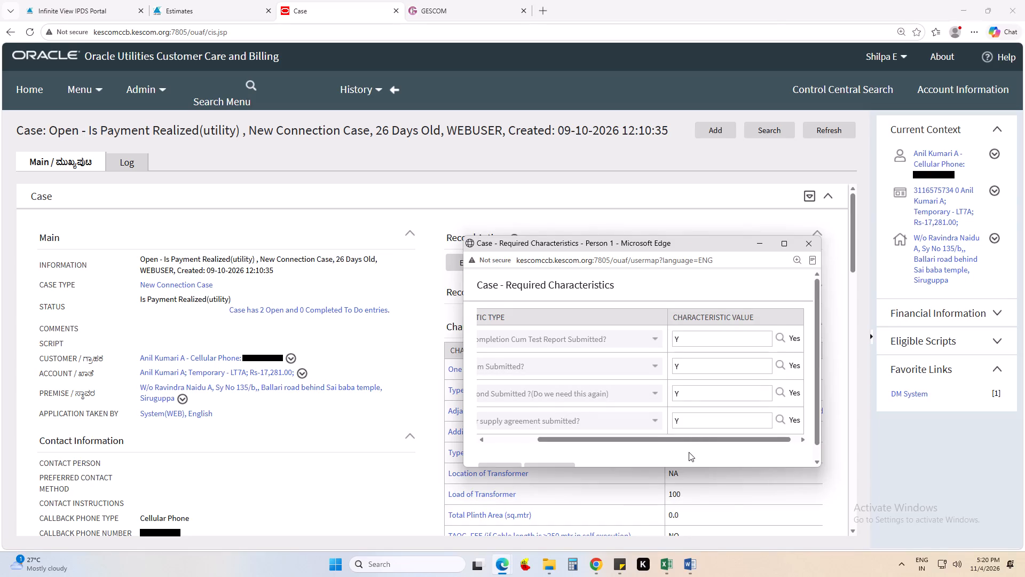
scroll(689, 452, down, 5)
click(689, 452)
click(496, 454)
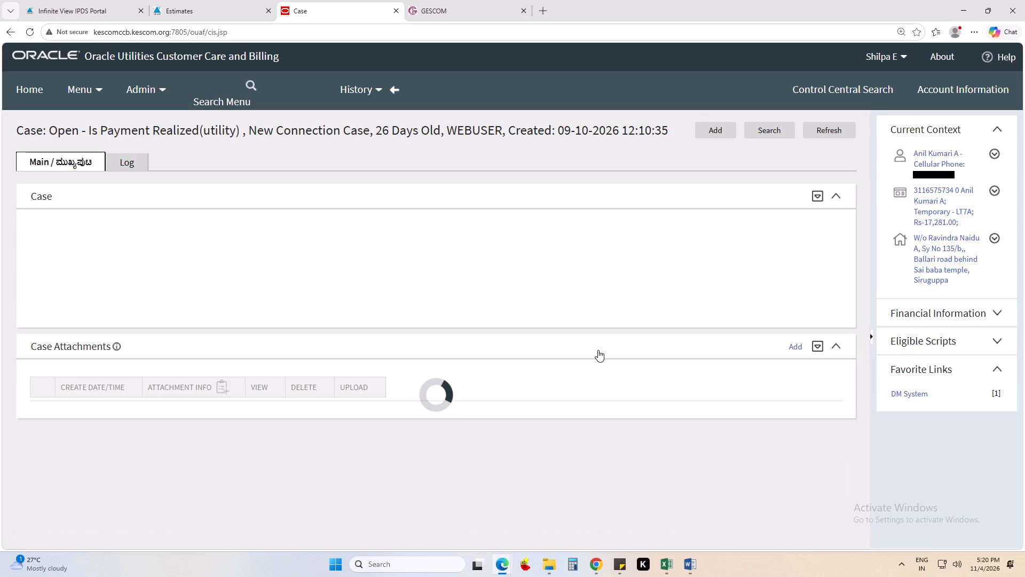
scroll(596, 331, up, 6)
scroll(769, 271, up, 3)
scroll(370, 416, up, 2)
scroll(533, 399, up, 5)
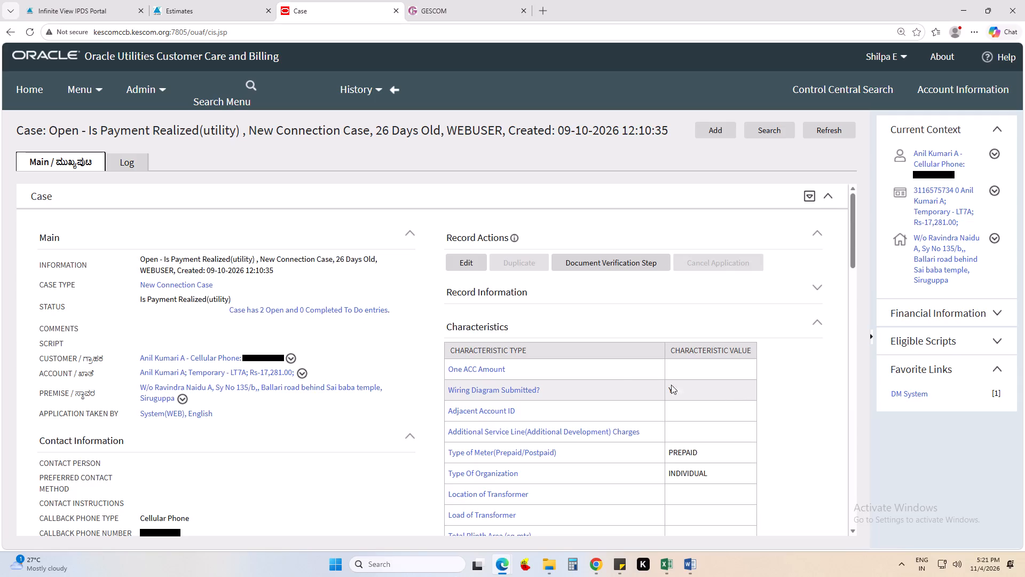
Run the Document Verification Step on the New Connection Case again, waiting for the page to respond.
click(632, 262)
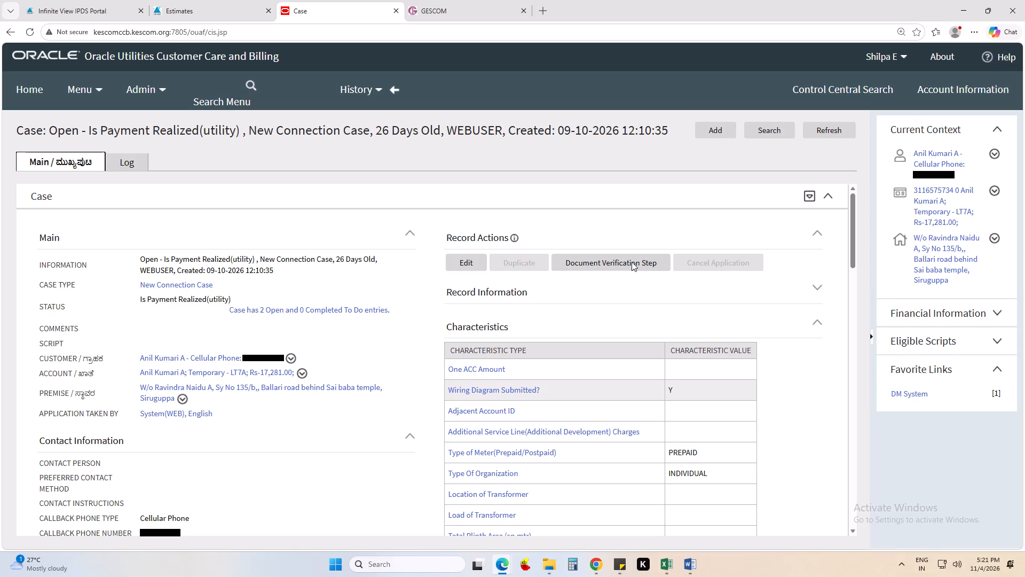
click(632, 262)
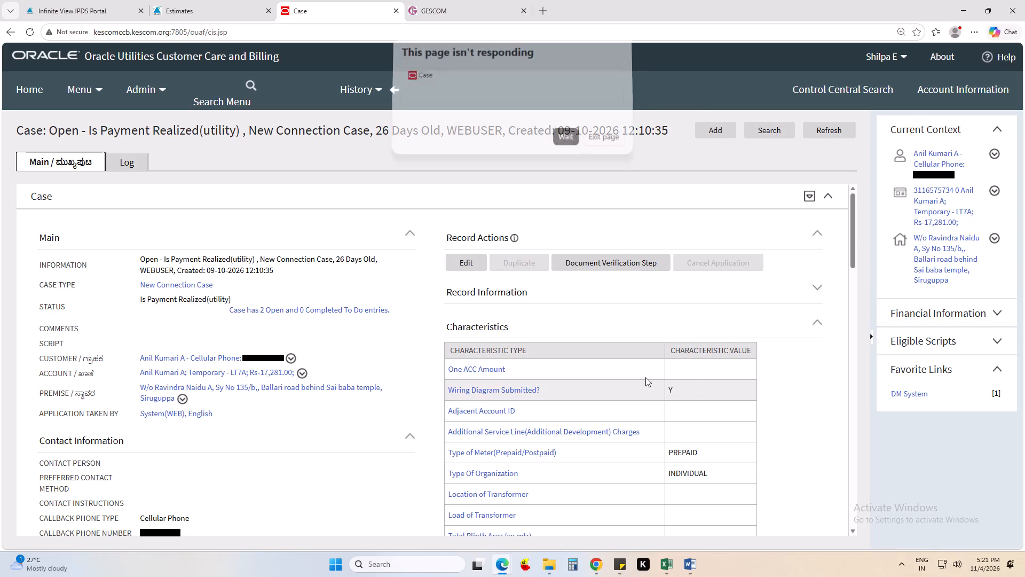
click(562, 139)
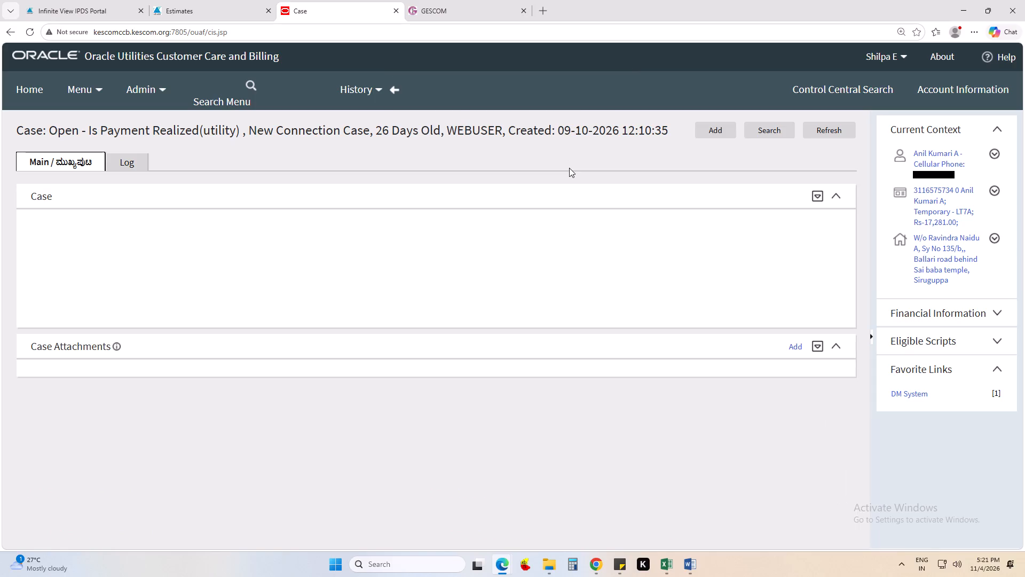
scroll(348, 138, up, 6)
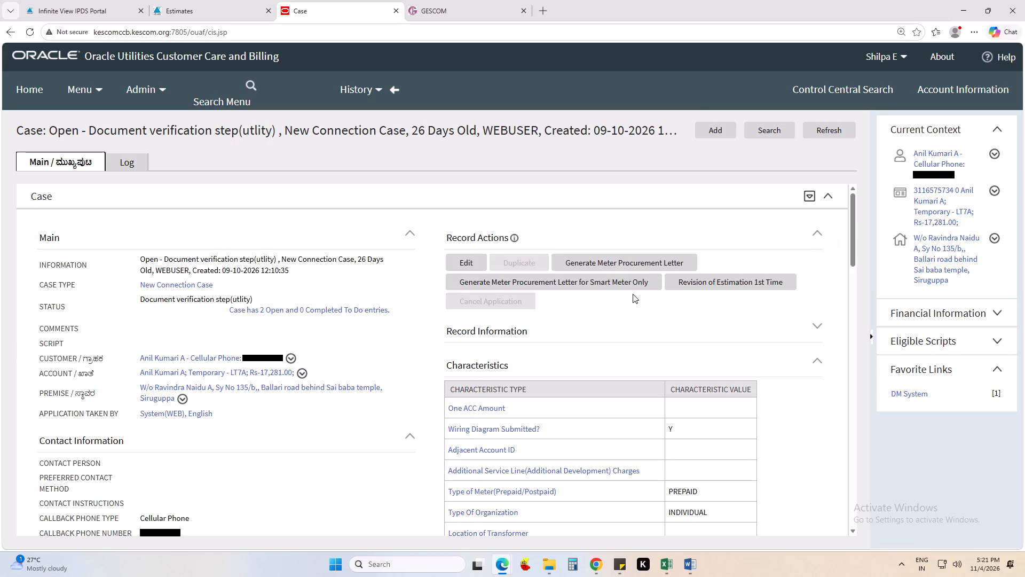
Generate the meter procurement letter for smart meter only from the case.
double_click(624, 281)
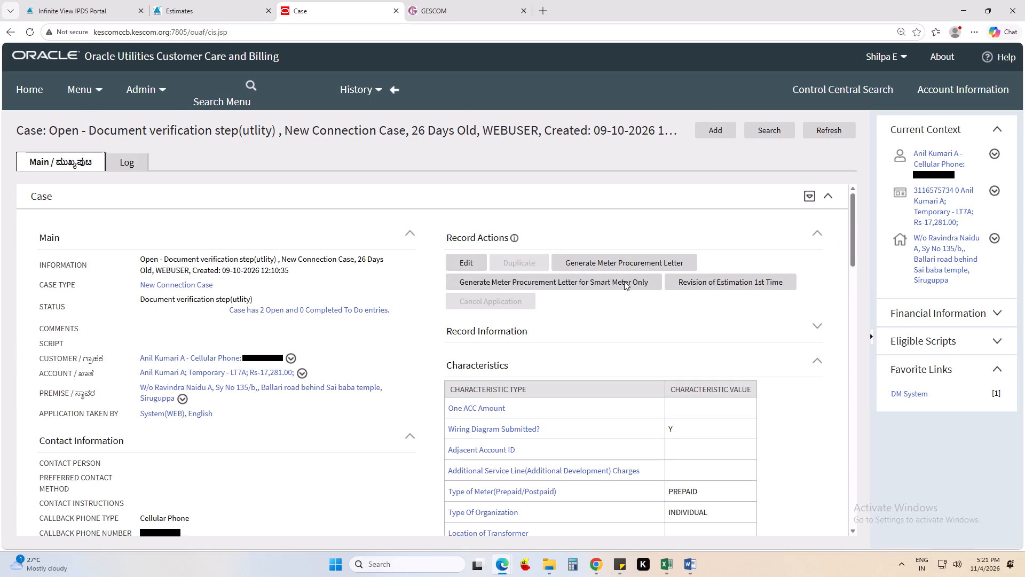
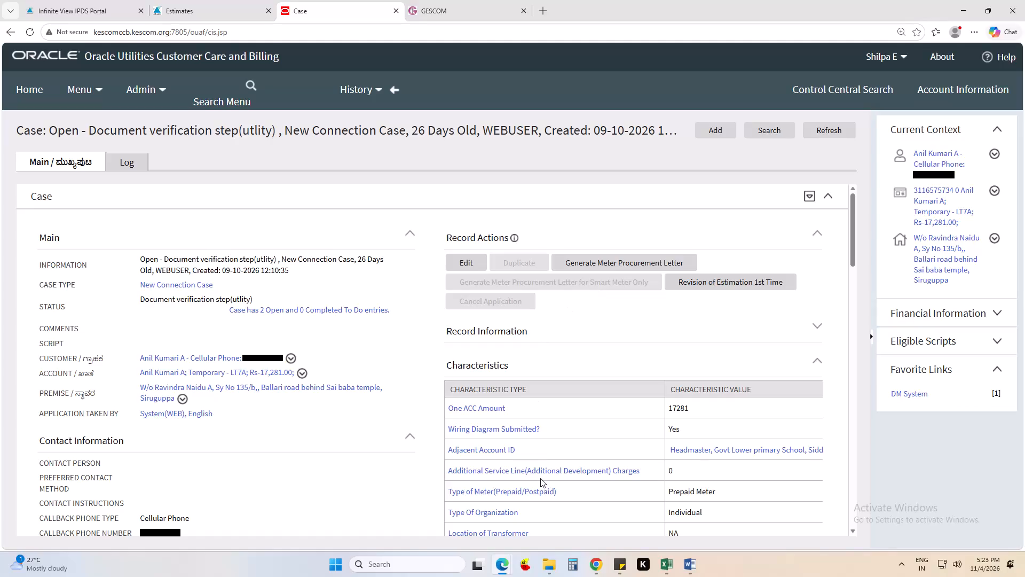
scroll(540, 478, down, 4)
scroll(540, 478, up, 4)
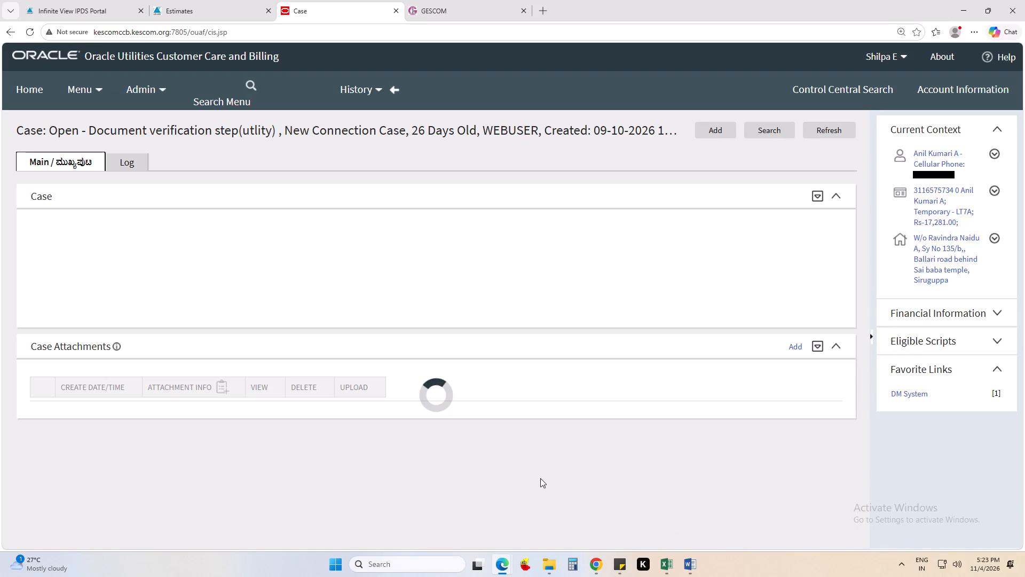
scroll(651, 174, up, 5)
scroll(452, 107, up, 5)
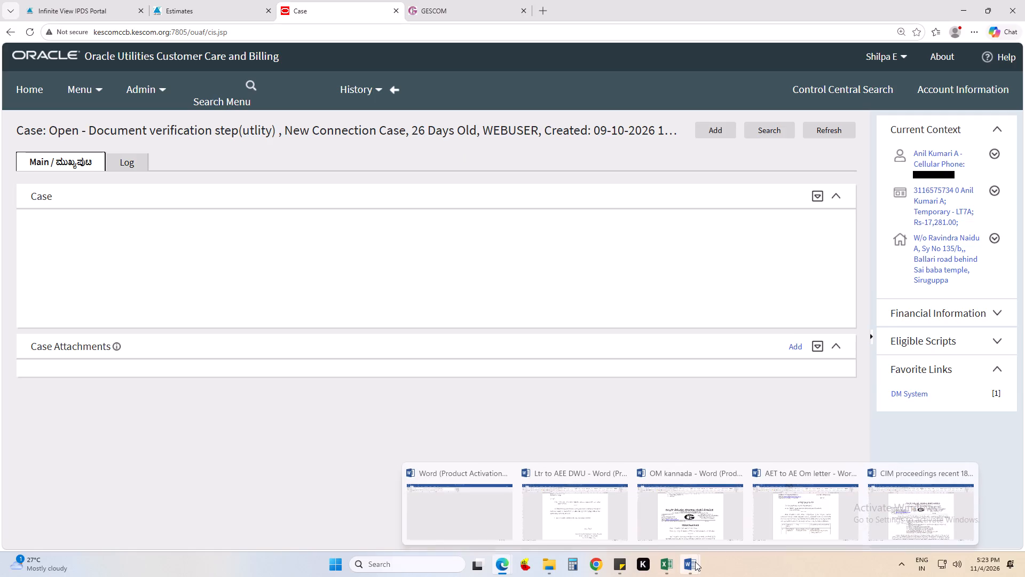
Switch to the CIM proceedings recent 18-08-2026 document in Word and close it.
click(896, 525)
scroll(747, 0, up, 3)
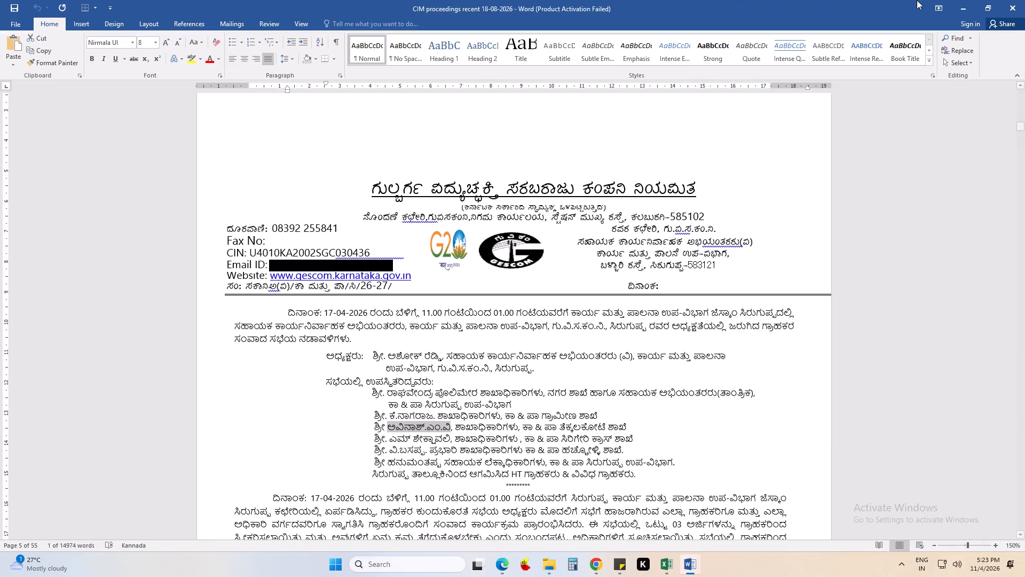
click(1019, 0)
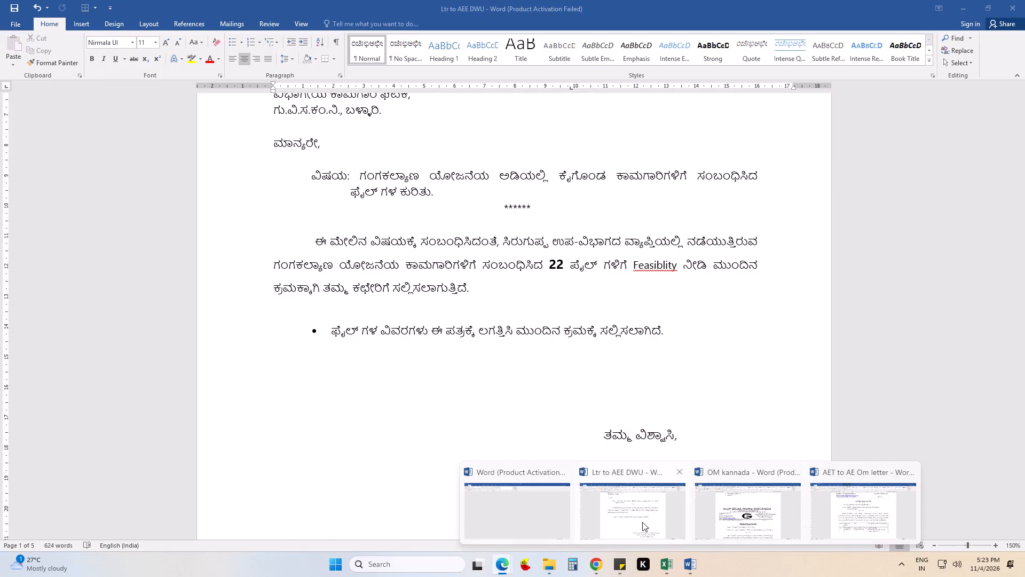
Bring up the empty Word window, dismiss the Office activation wizard, and close the window.
click(548, 519)
click(625, 361)
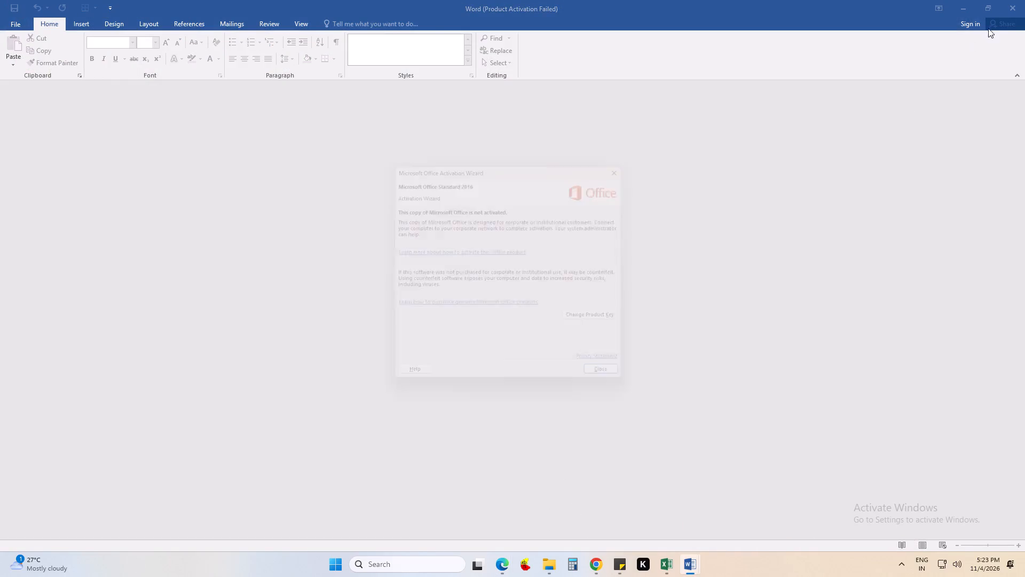
click(631, 389)
click(1021, 5)
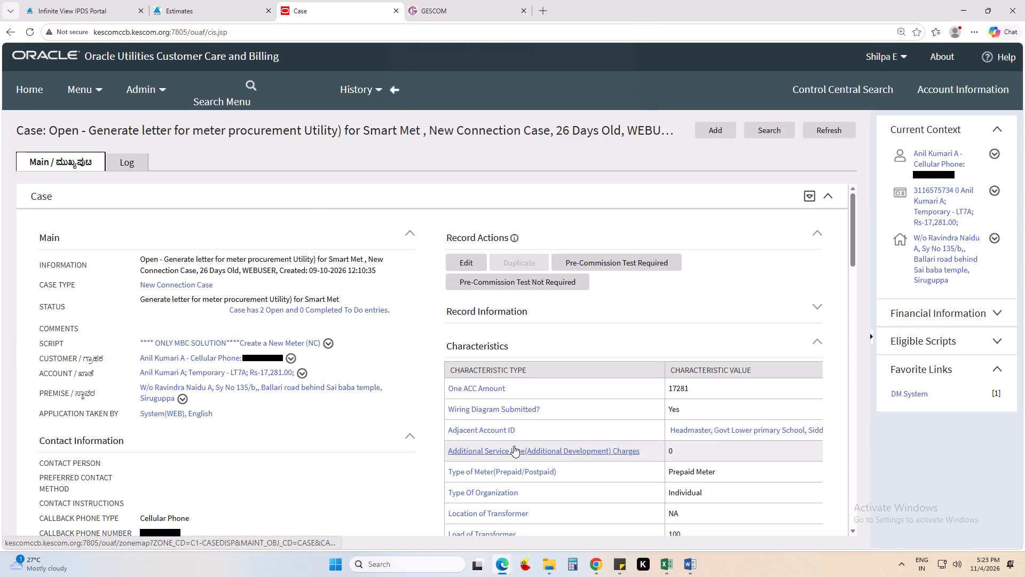
Back in the browser, advance the New Connection Case to Pre-Commission Test Not Required.
click(526, 282)
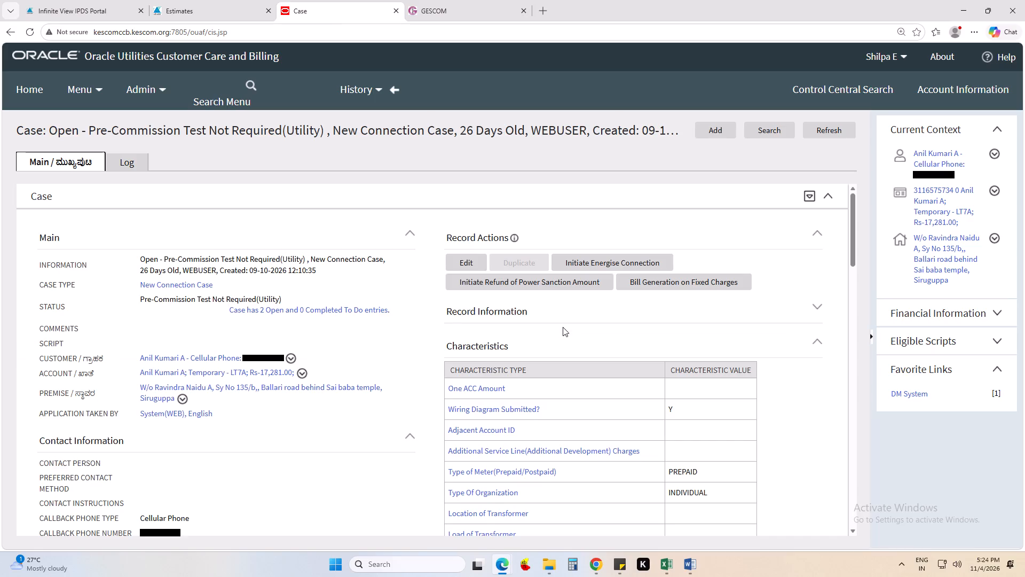
Open the newest customer contact from the case log and display its smart meter procurement letter.
double_click(131, 161)
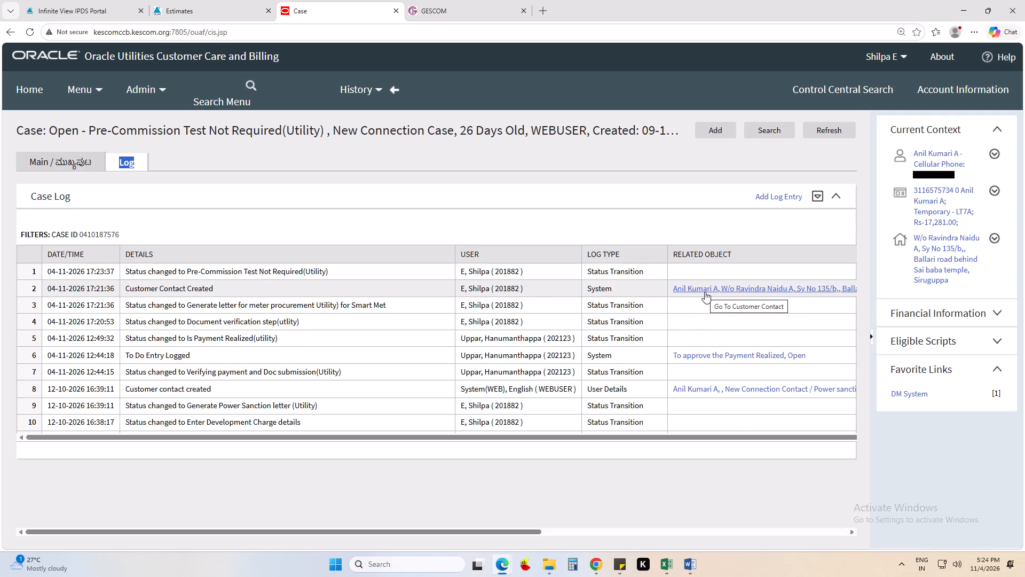
click(753, 290)
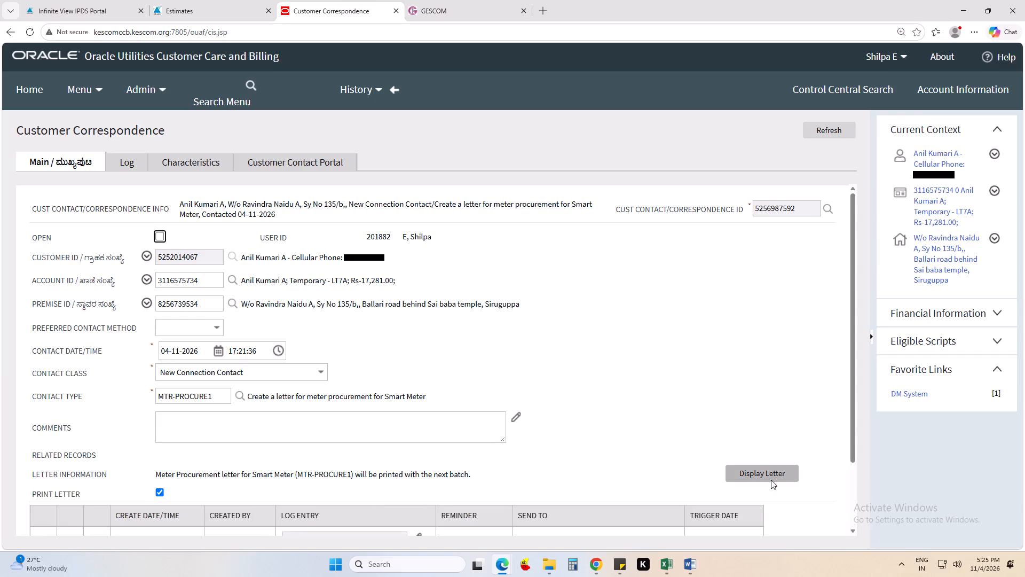
click(766, 471)
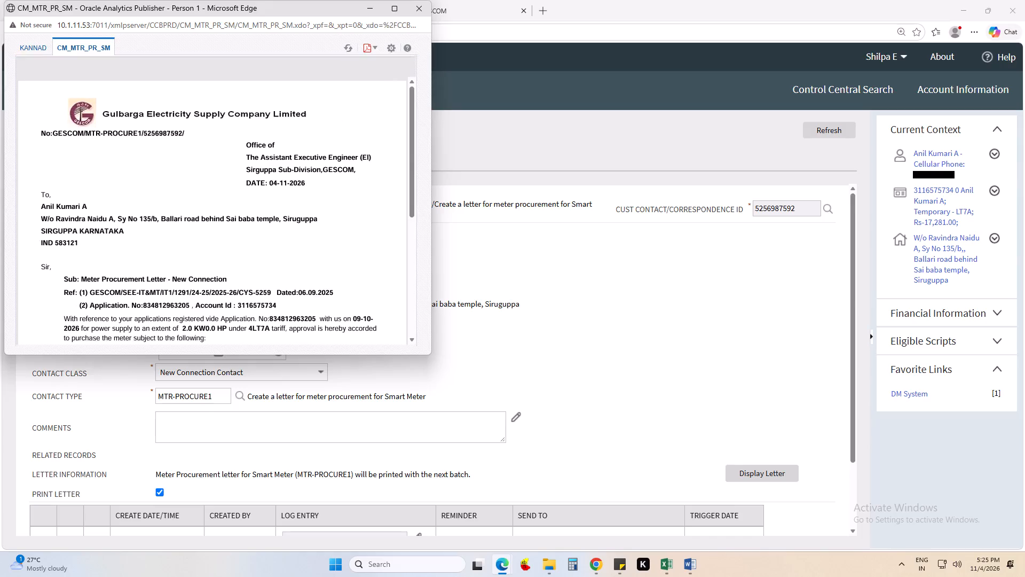
Print the meter procurement letter on the HP Laser 1003-1008, then close the letter window and the print status notice.
click(390, 12)
click(960, 66)
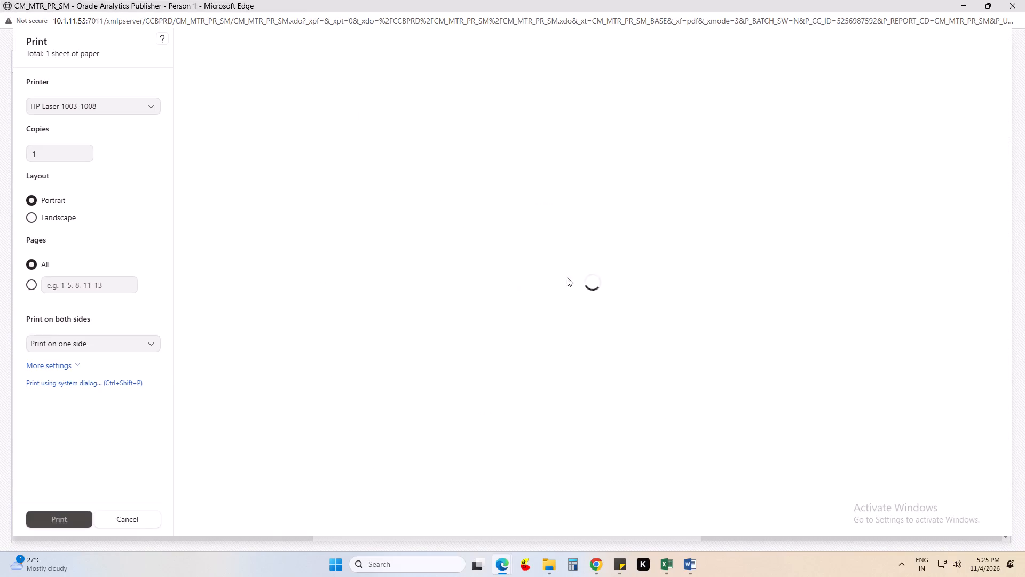
click(62, 520)
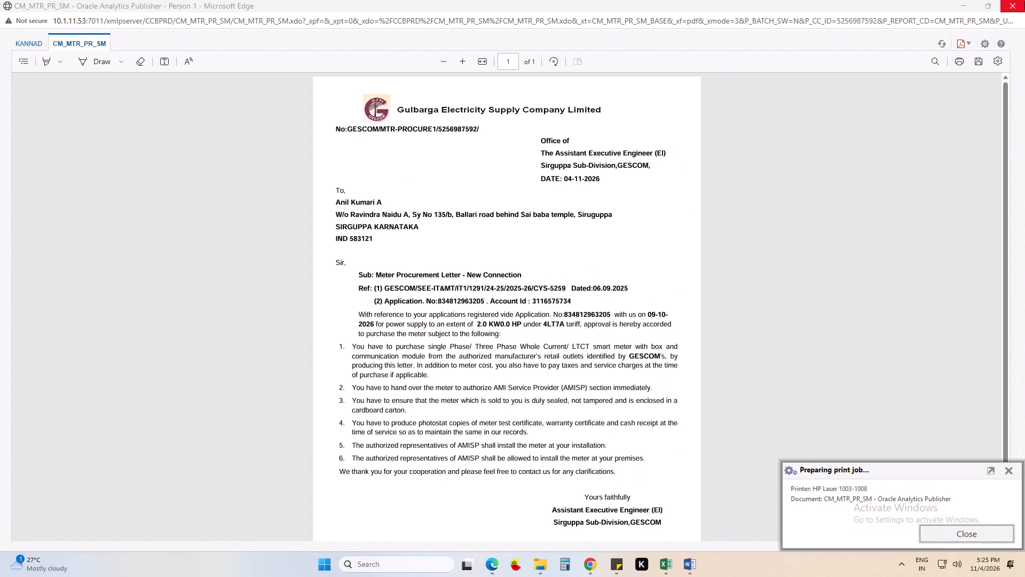
click(1024, 1)
click(523, 325)
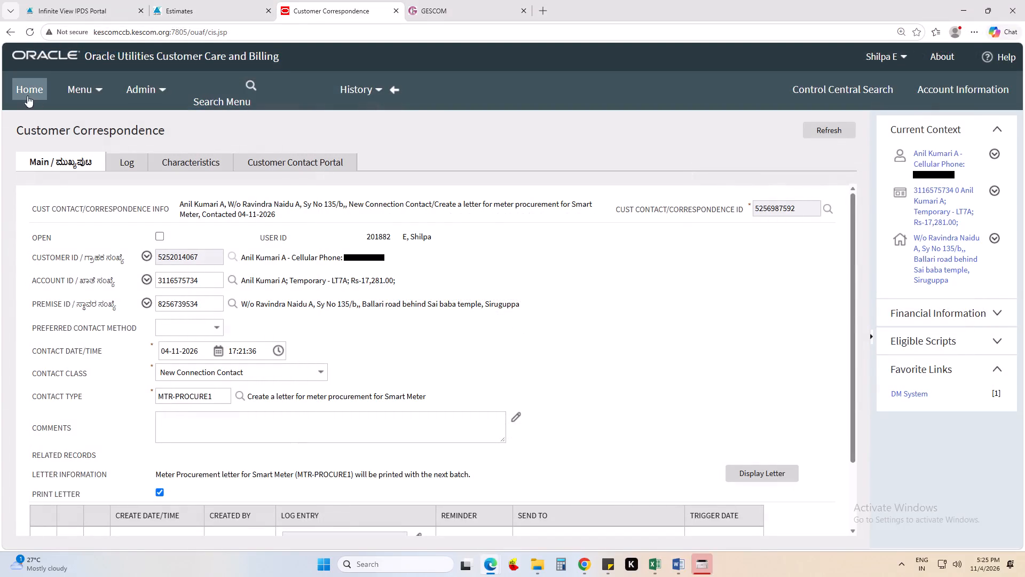
Return to the billing system's home page.
click(27, 95)
Switch to Chrome to return to the Work Order Approval page for the single new connection estimate.
click(581, 567)
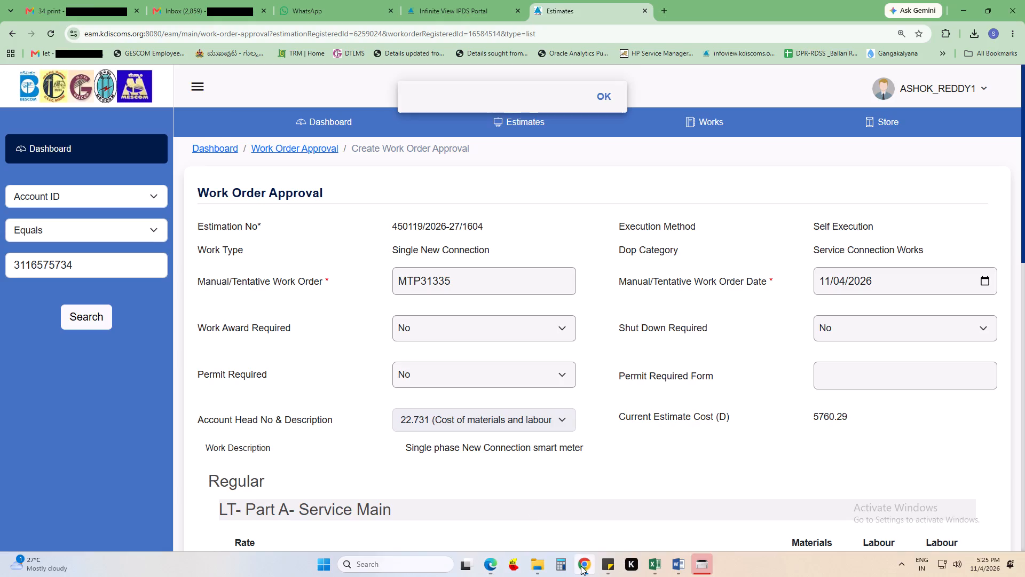
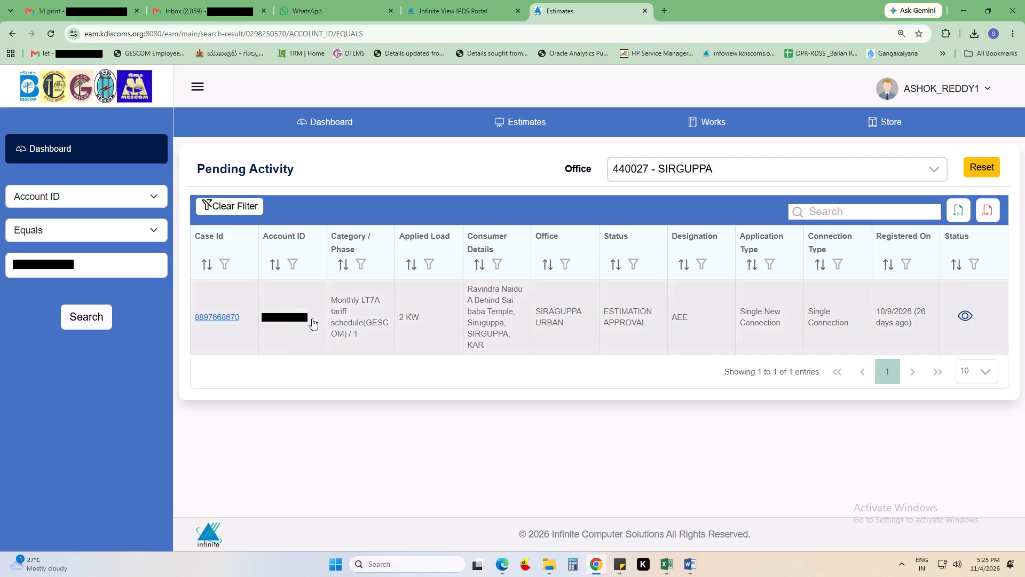
Open the pending estimation approval case for the searched account and approve its estimation sanction with the remark "ok".
click(279, 307)
click(278, 317)
scroll(581, 383, down, 4)
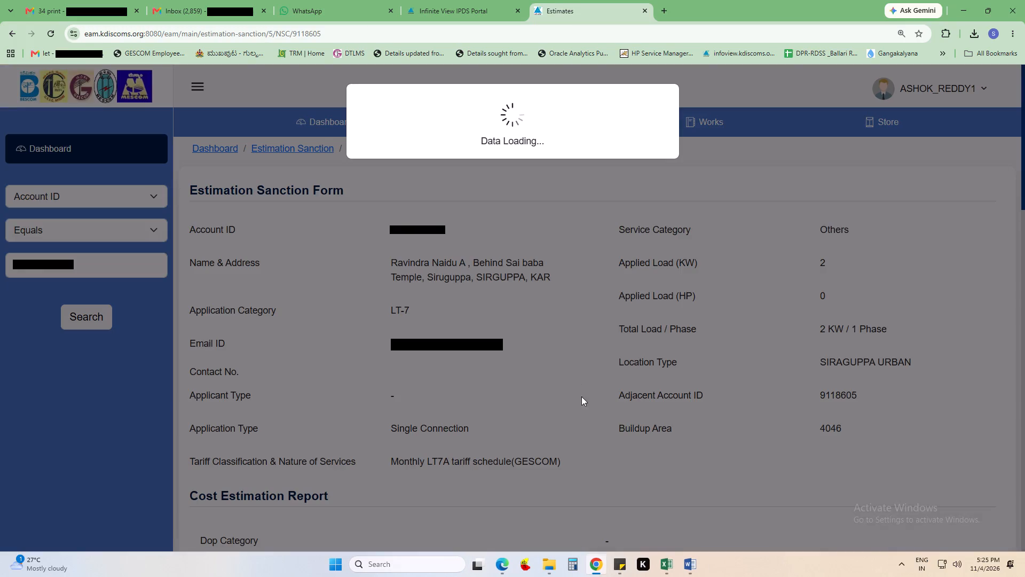
scroll(581, 396, down, 15)
scroll(550, 443, down, 13)
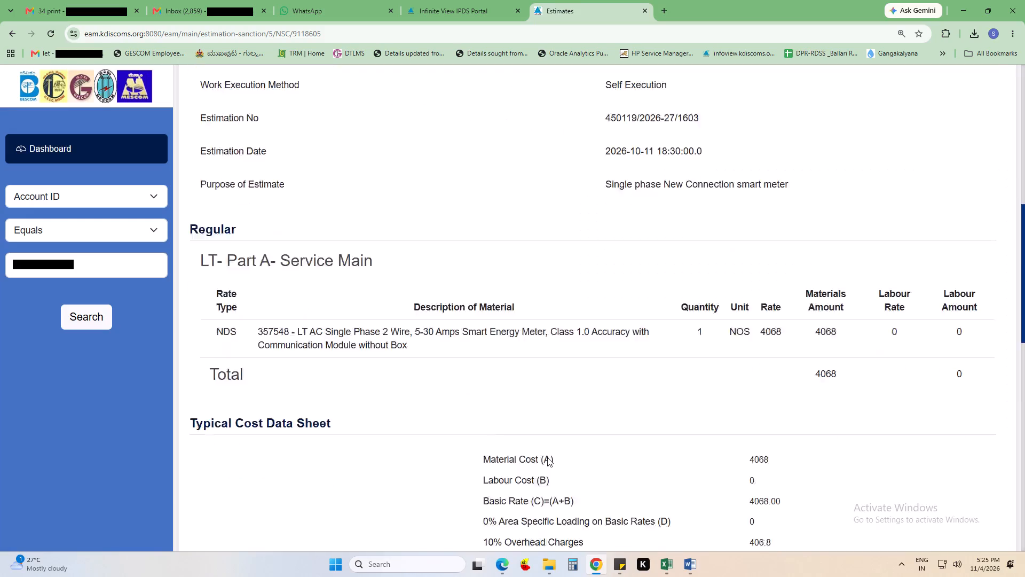
scroll(547, 457, down, 11)
click(637, 406)
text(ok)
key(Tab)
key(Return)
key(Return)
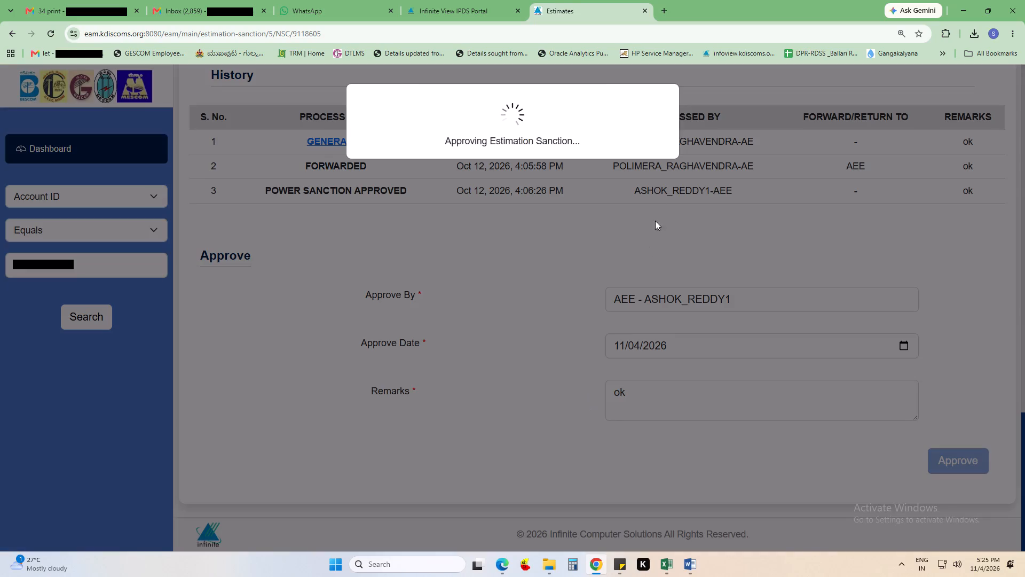
click(603, 99)
Copy the account ID, switch to Edge, and search the Estimates page with it to open the account's work order creation form.
double_click(13, 274)
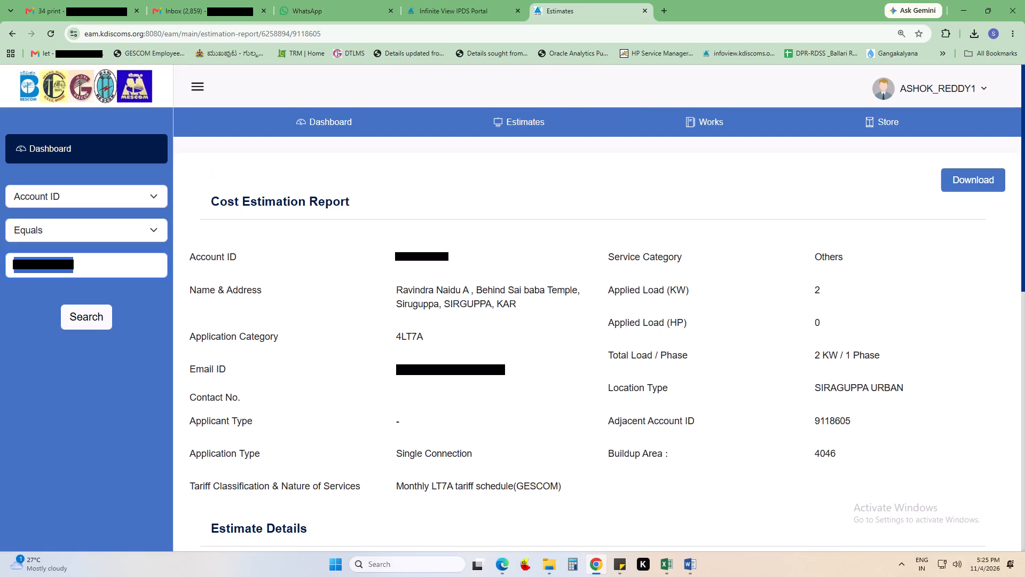
key(ctrl+c)
click(512, 567)
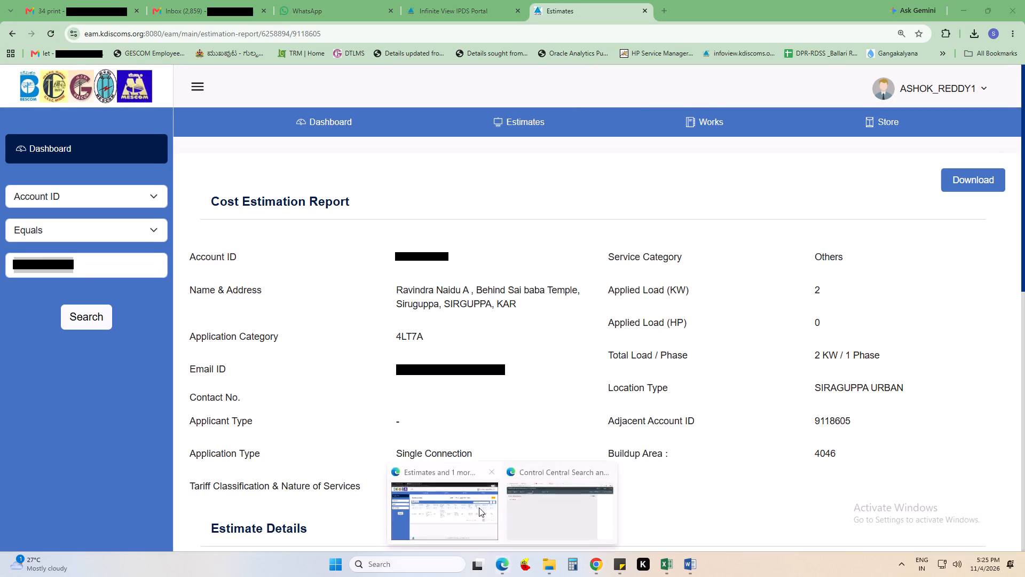
click(474, 503)
click(507, 570)
click(563, 494)
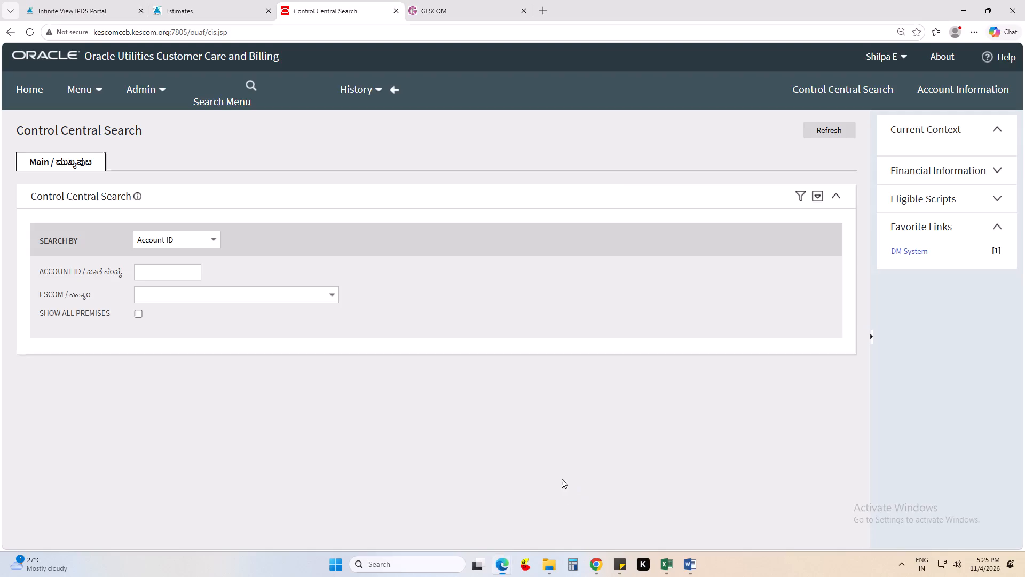
click(202, 16)
double_click(146, 249)
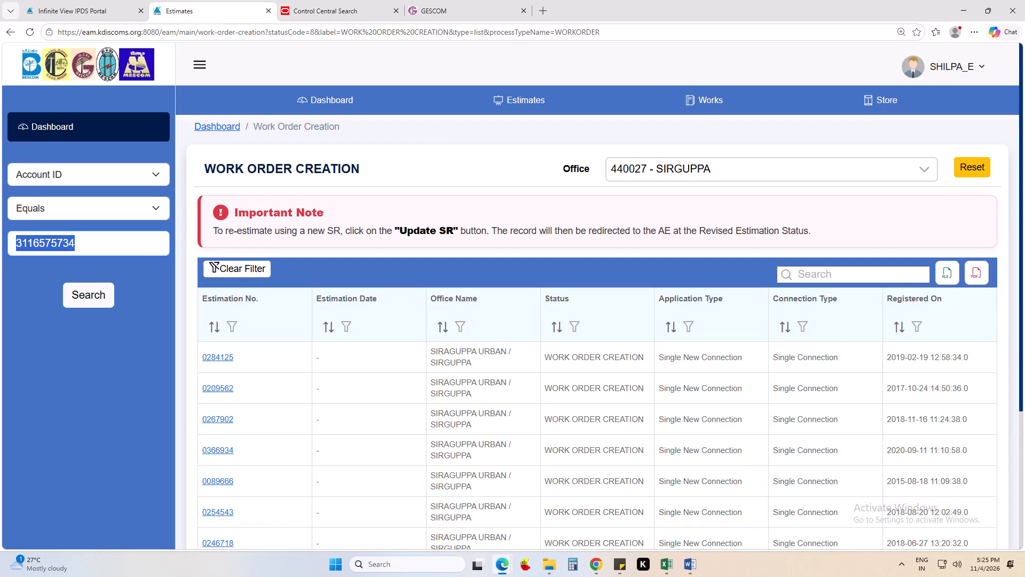
key(ctrl+v)
click(103, 282)
click(273, 293)
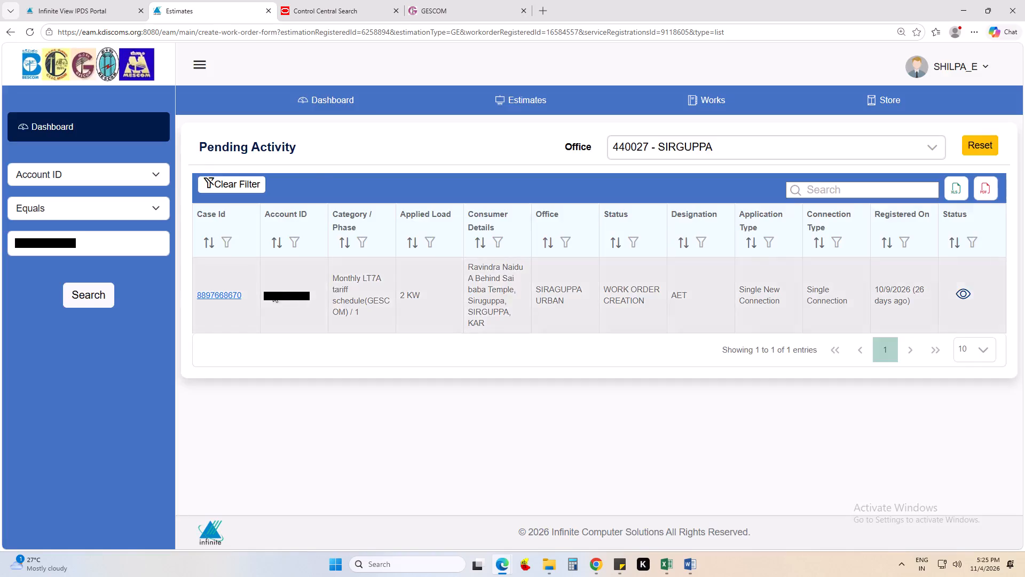
Enter manual work order MTP31336 dated 11/04/2026, with shut down required and permit required both set to No.
click(445, 261)
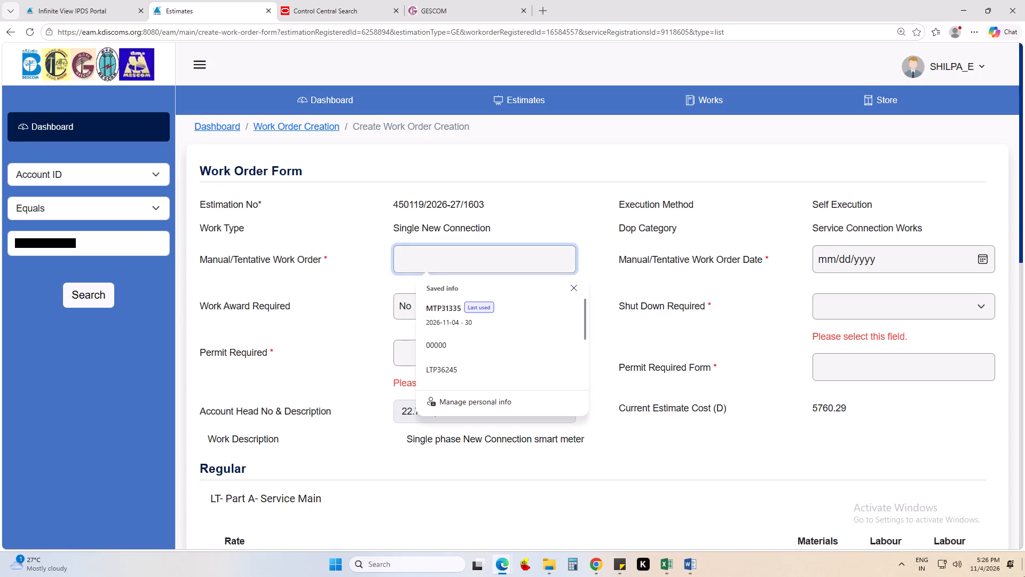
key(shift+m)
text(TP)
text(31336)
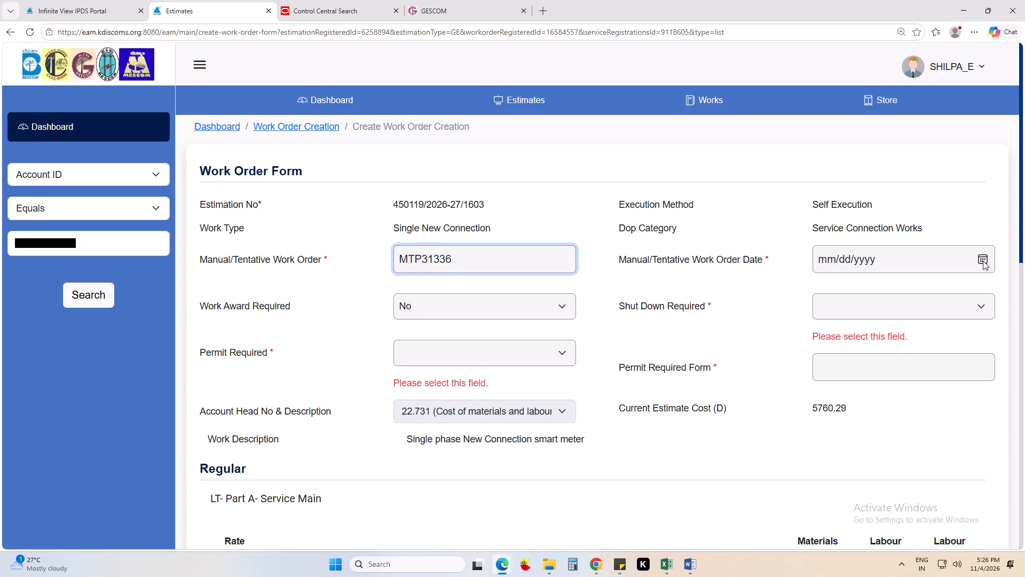
click(983, 261)
click(886, 331)
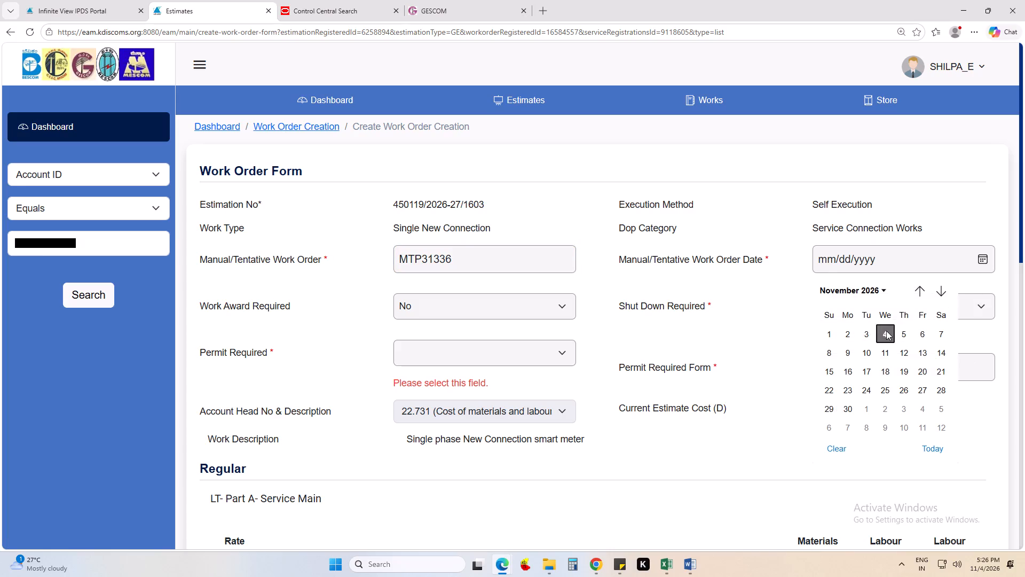
click(878, 310)
click(853, 356)
click(540, 345)
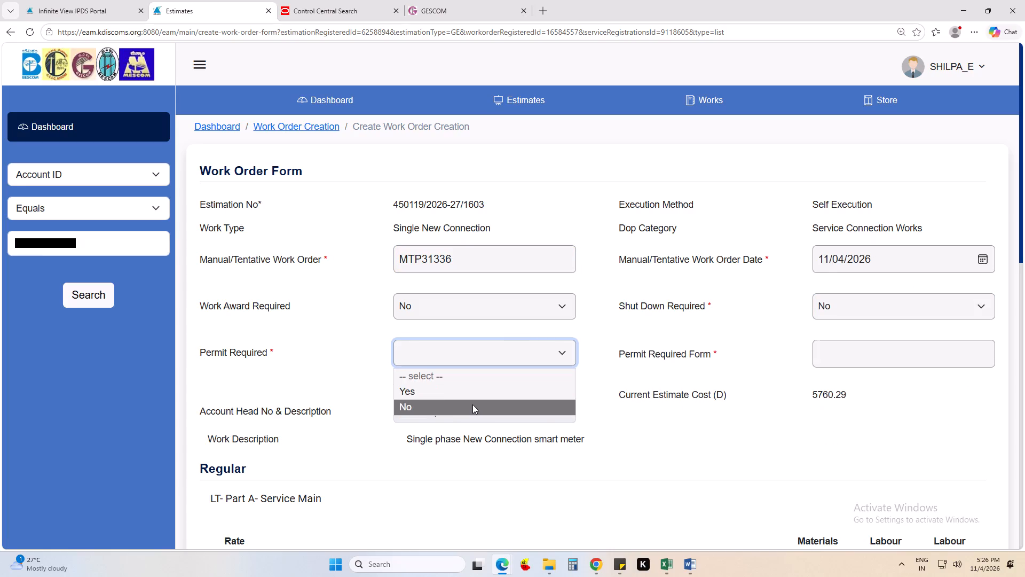
click(469, 407)
click(580, 419)
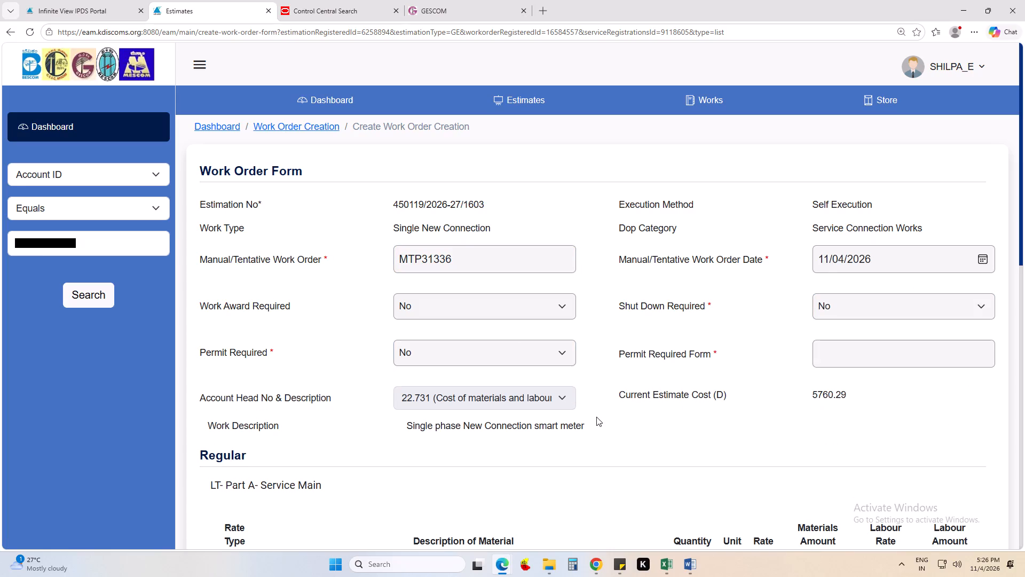
Set the priority to Meduim and the work order validity to 30 days, then create the work order.
scroll(500, 460, down, 14)
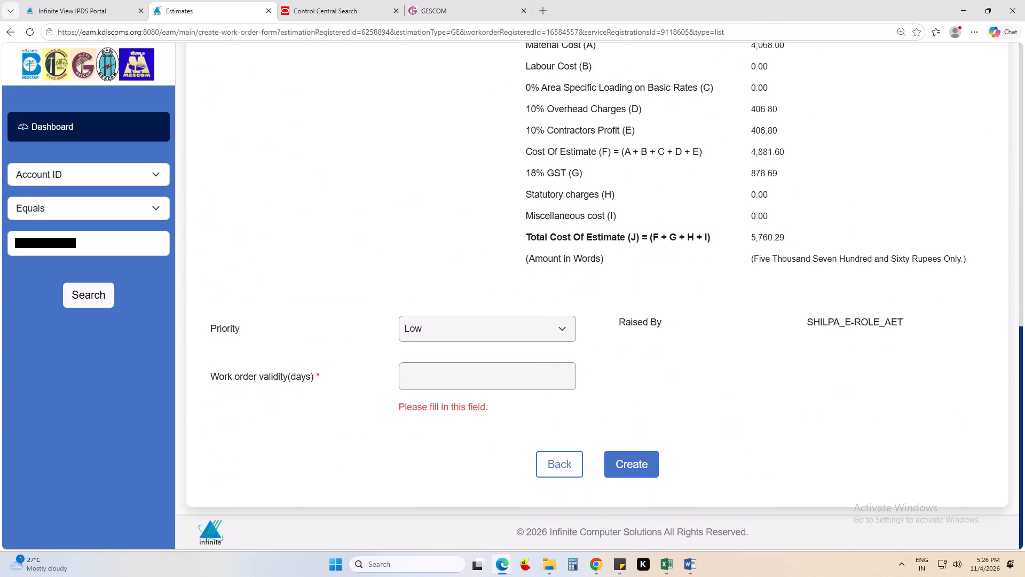
click(526, 334)
click(462, 390)
click(462, 383)
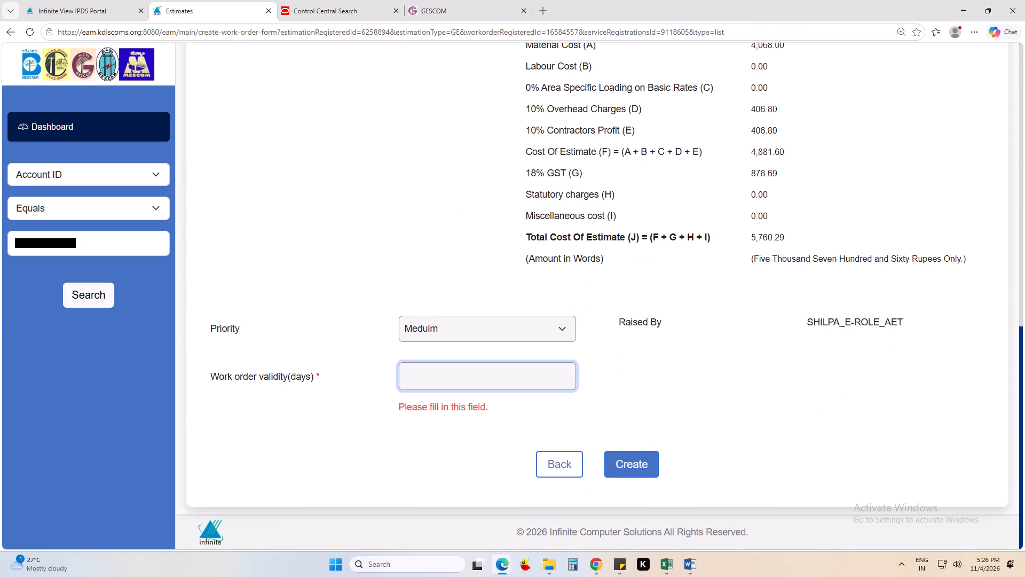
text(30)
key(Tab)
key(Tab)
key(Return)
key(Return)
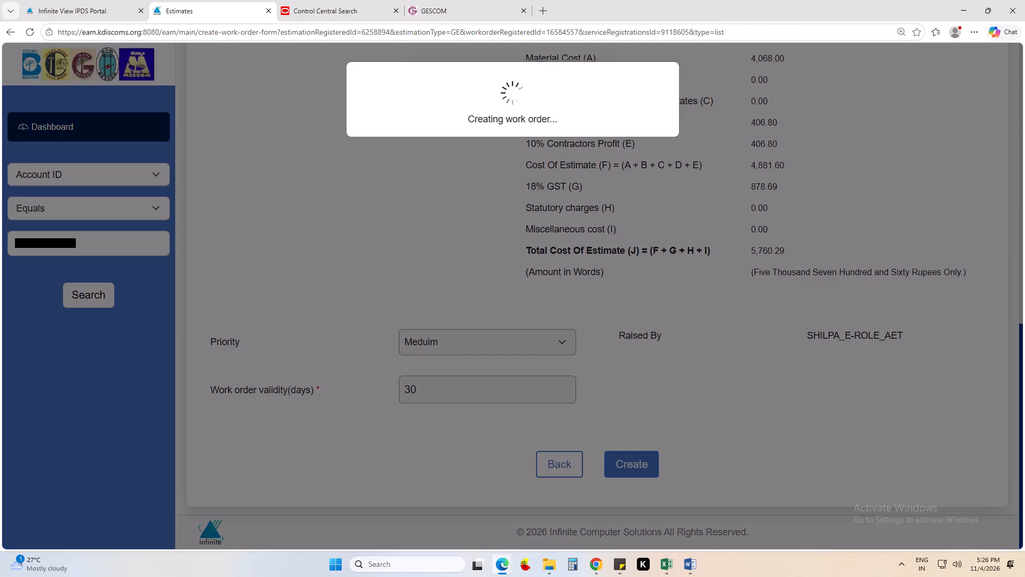
click(603, 71)
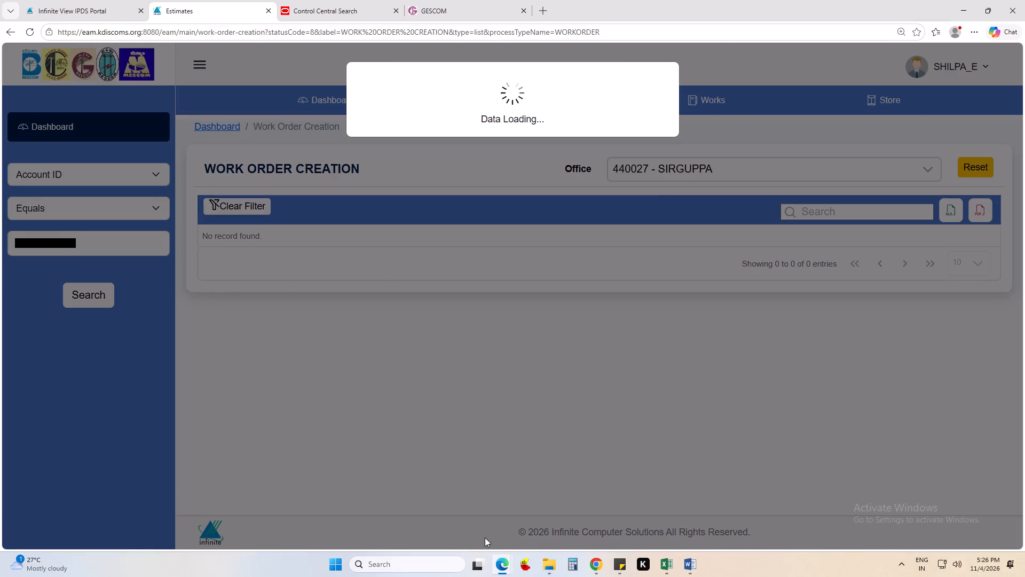
Switch to Chrome, search the same account again and open its work order approval form.
click(584, 560)
click(589, 554)
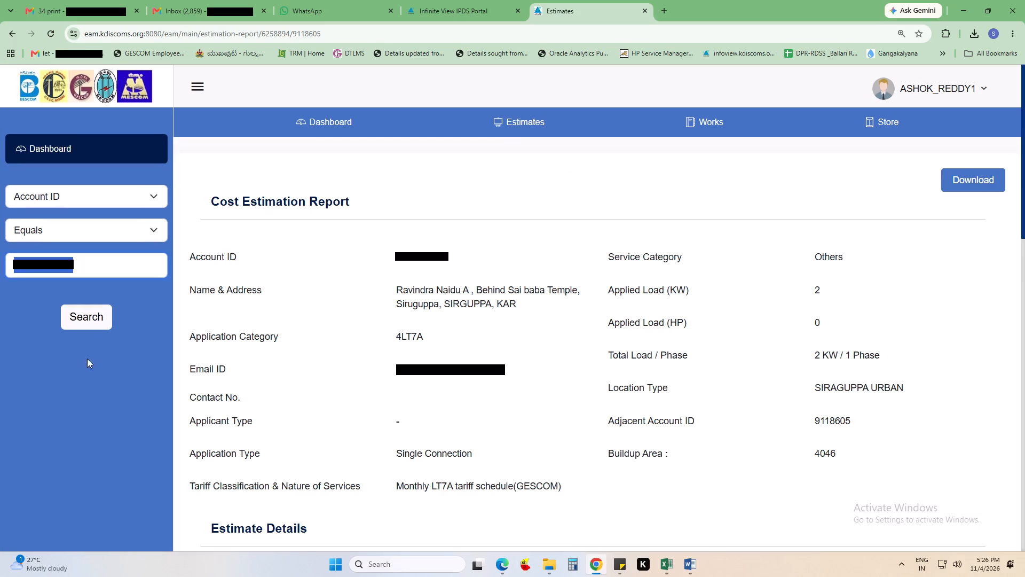
click(92, 320)
click(287, 322)
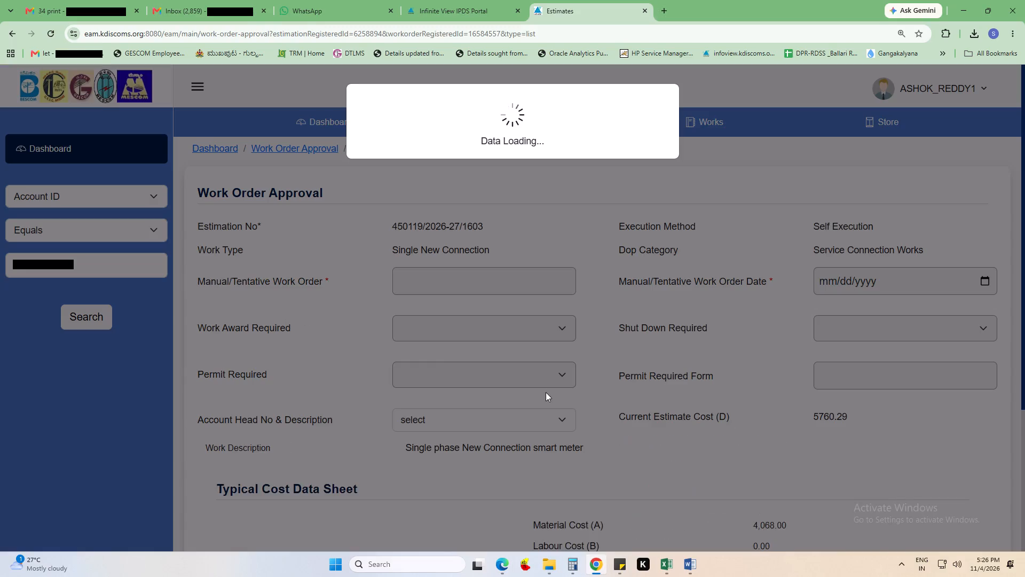
Approve the work order with the remark "ok".
scroll(535, 392, down, 4)
scroll(567, 329, down, 17)
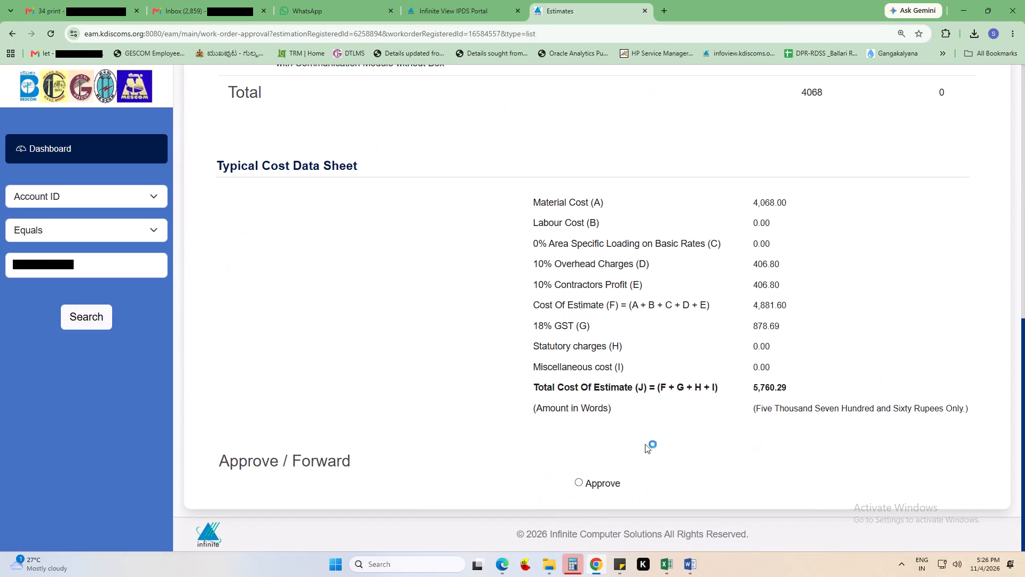
click(585, 480)
scroll(735, 369, down, 8)
click(663, 430)
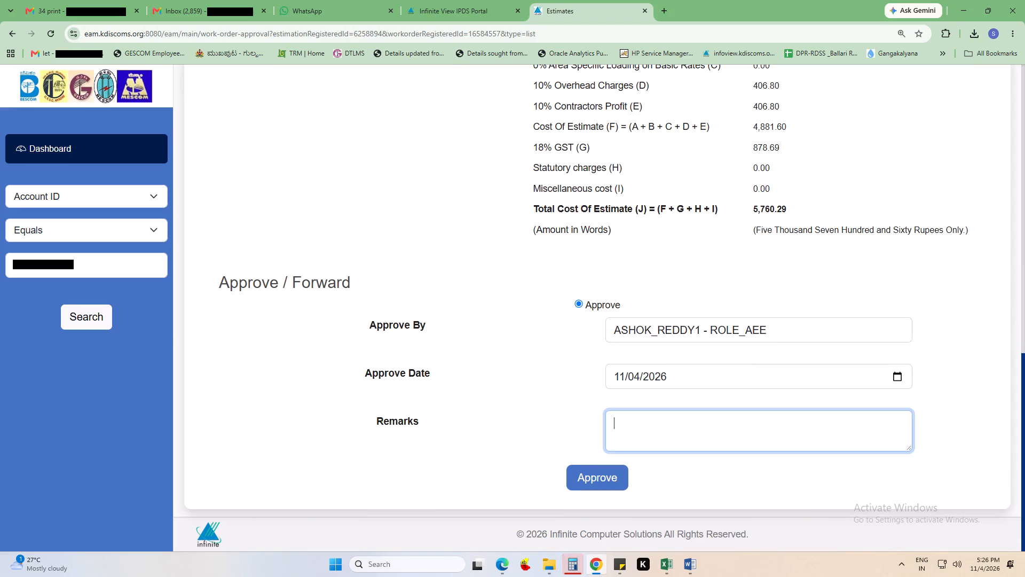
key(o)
key(Tab)
click(663, 430)
scroll(663, 430, up, 1)
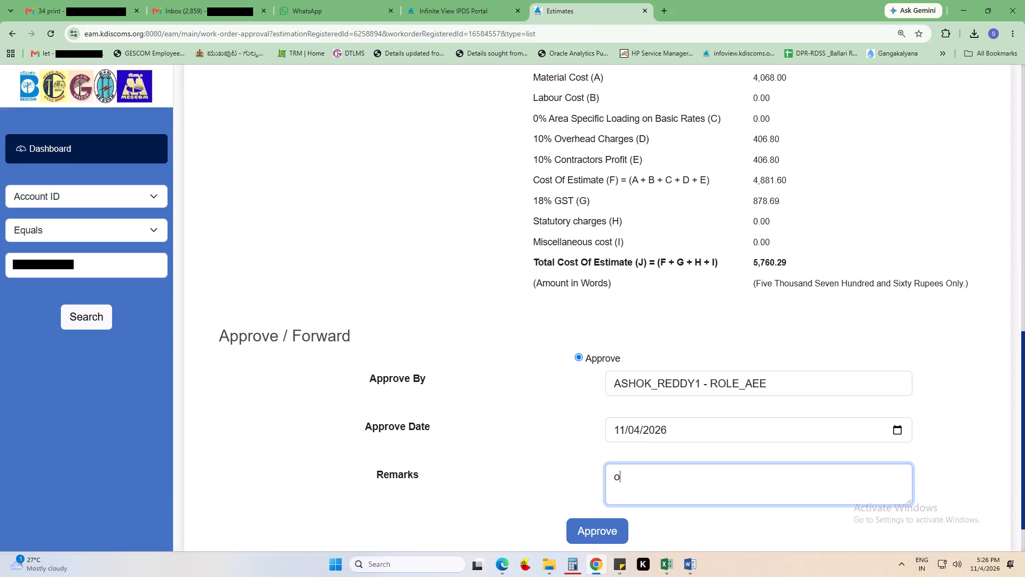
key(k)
key(Tab)
key(Return)
key(Return)
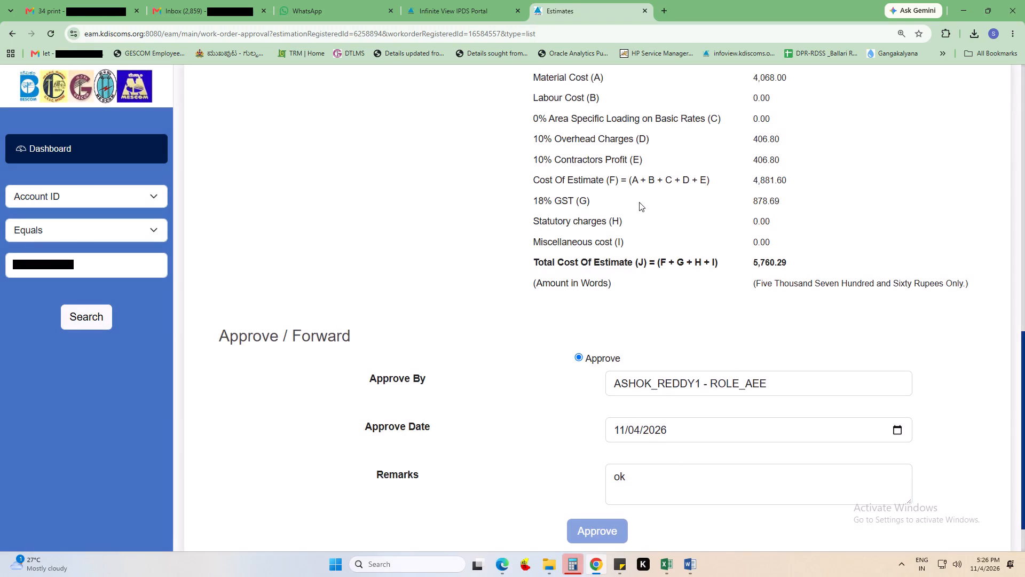
scroll(639, 202, up, 7)
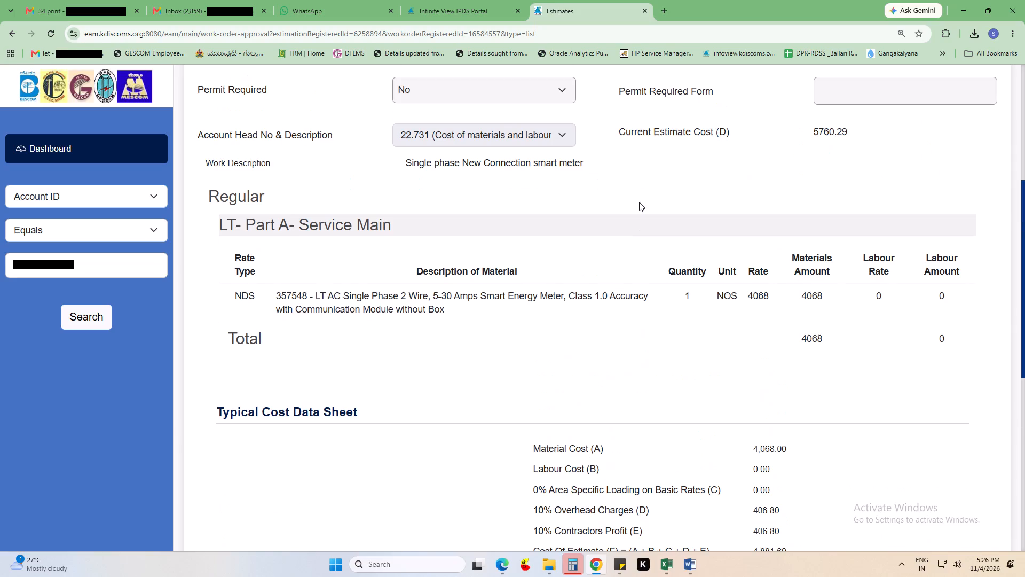
scroll(333, 314, up, 5)
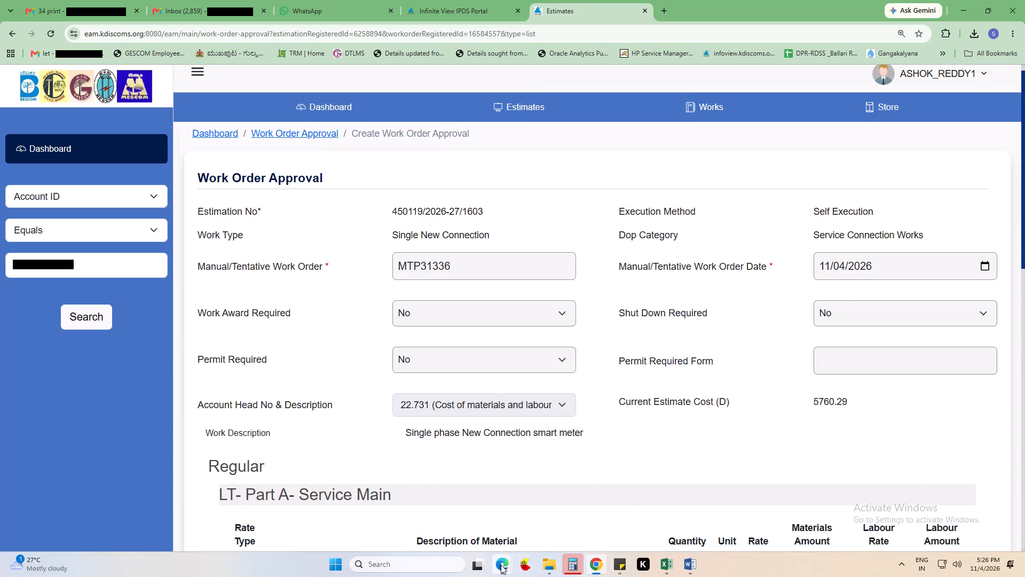
Switch to the billing system in Edge, look up the copied account ID, and open the new connection case for its premise.
click(526, 525)
click(326, 9)
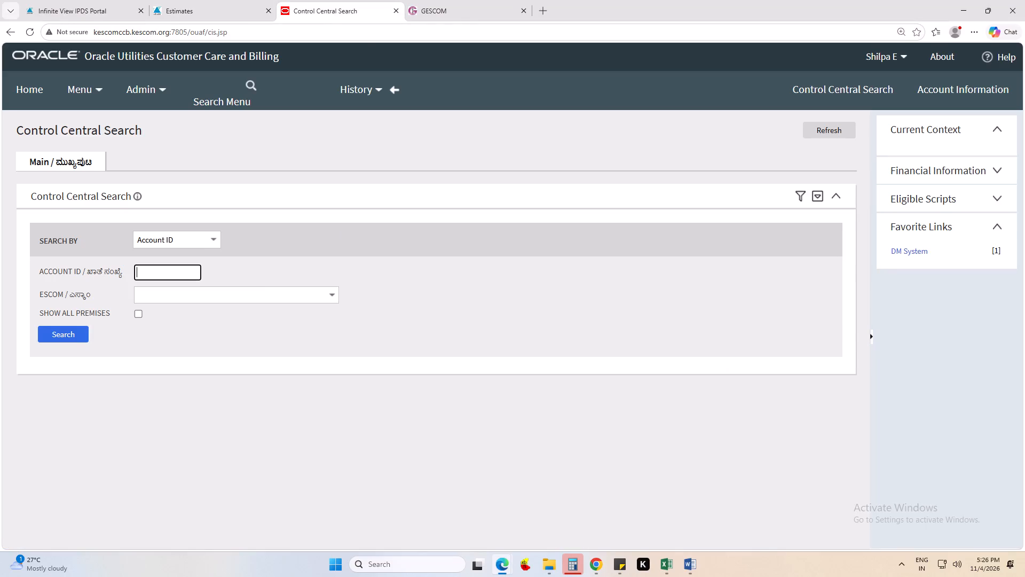
key(ctrl+v)
key(Return)
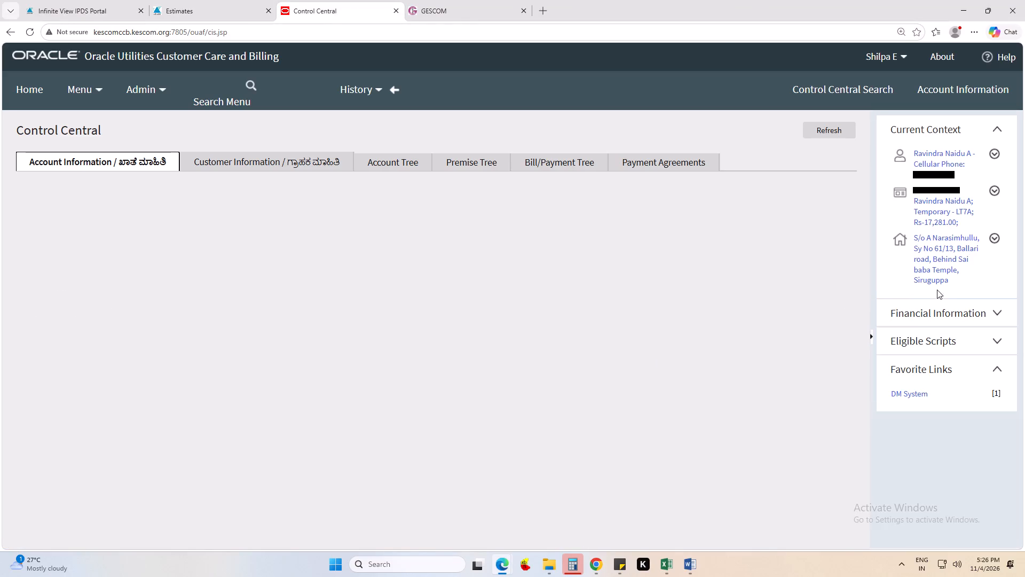
click(996, 238)
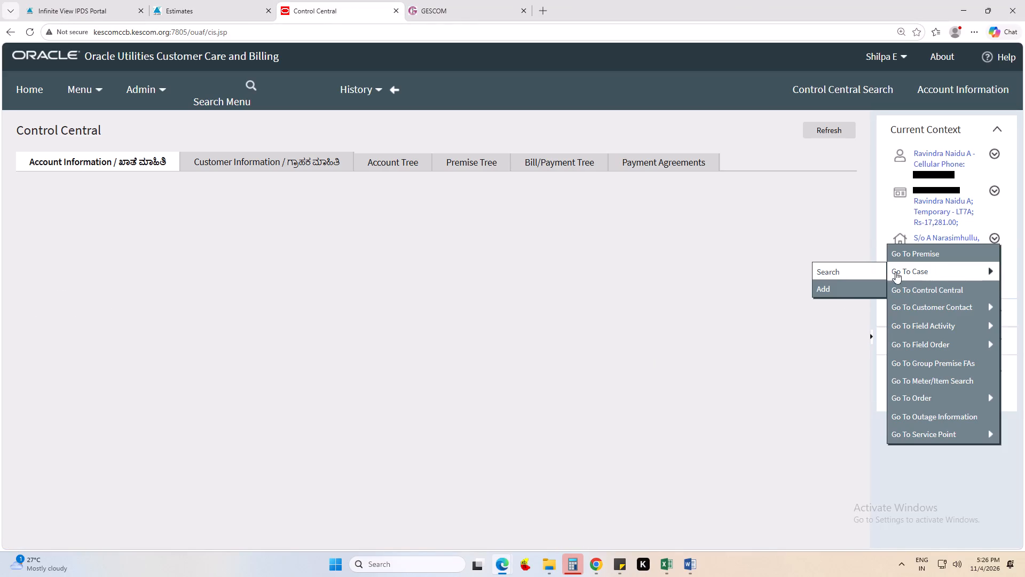
click(854, 271)
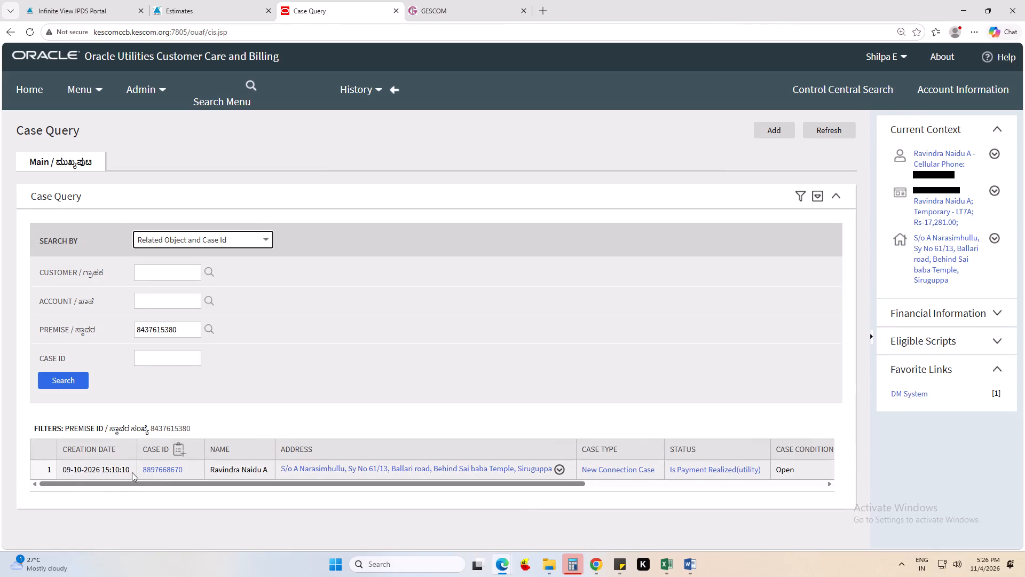
click(154, 470)
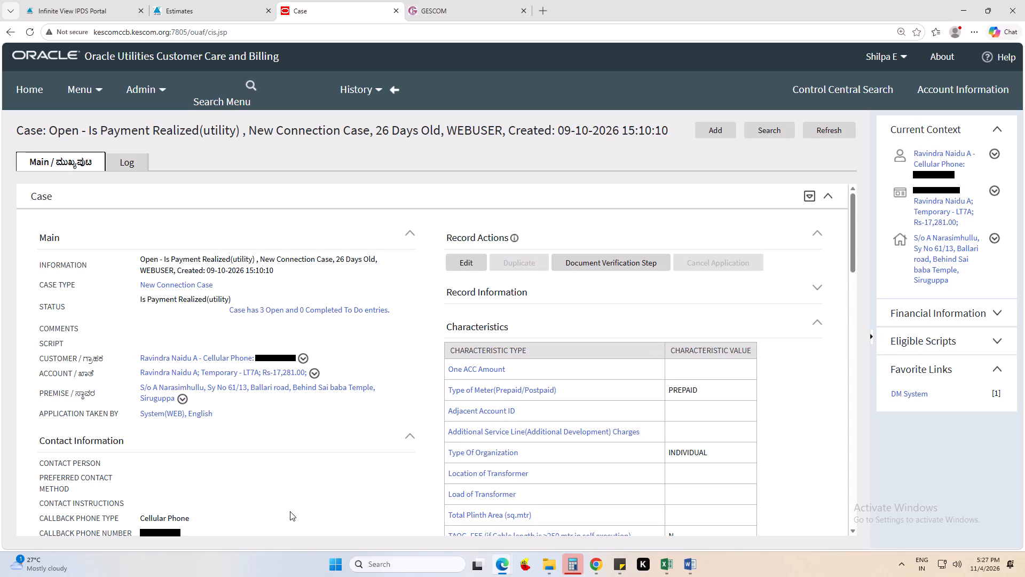
Start the case's Document Verification Step, enter Y for all four submitted-document characteristics, including completion report and wiring diagram, and save.
click(592, 266)
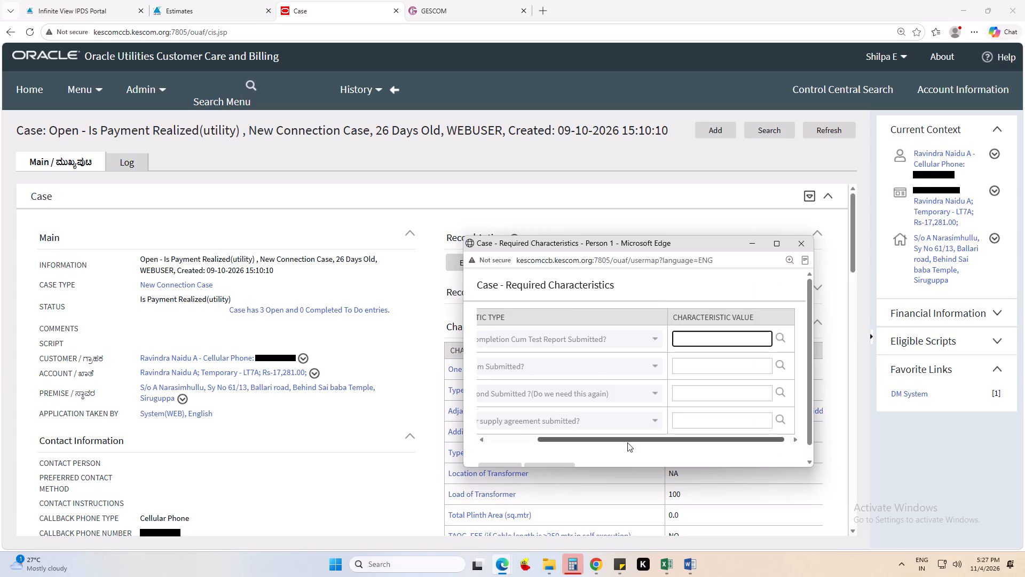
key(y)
click(690, 369)
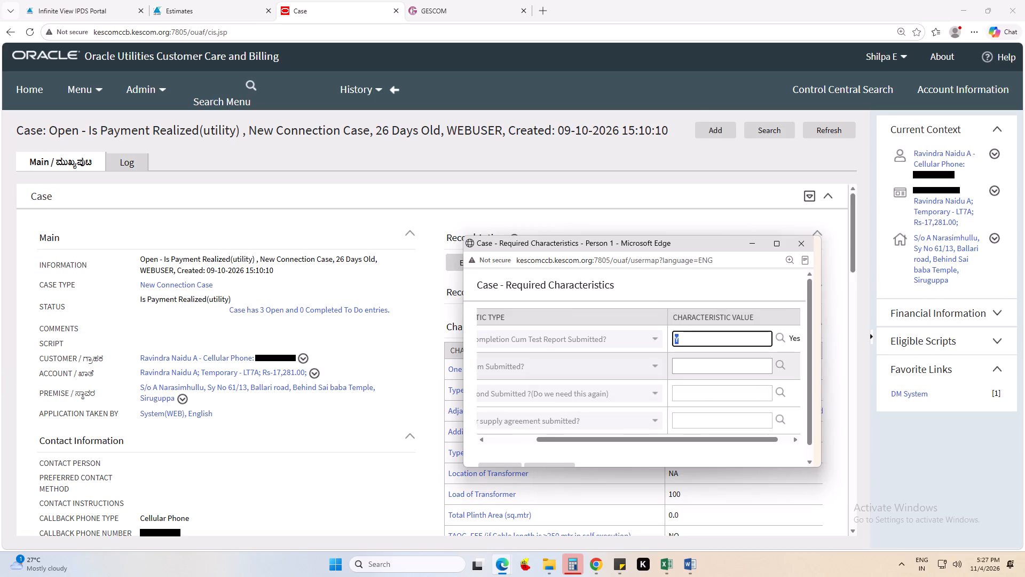
click(690, 369)
click(690, 369)
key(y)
click(690, 390)
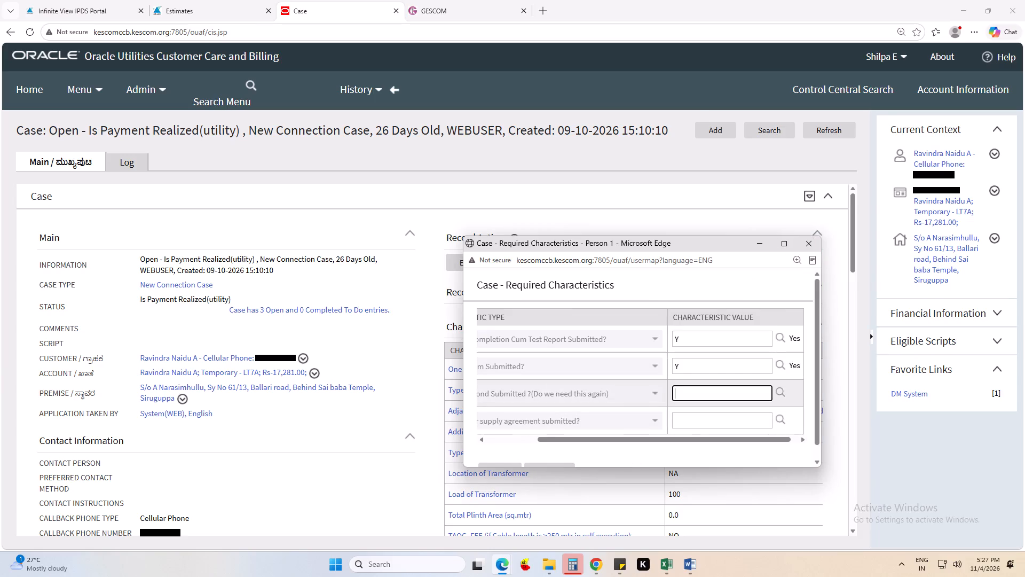
click(687, 396)
click(687, 396)
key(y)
click(693, 428)
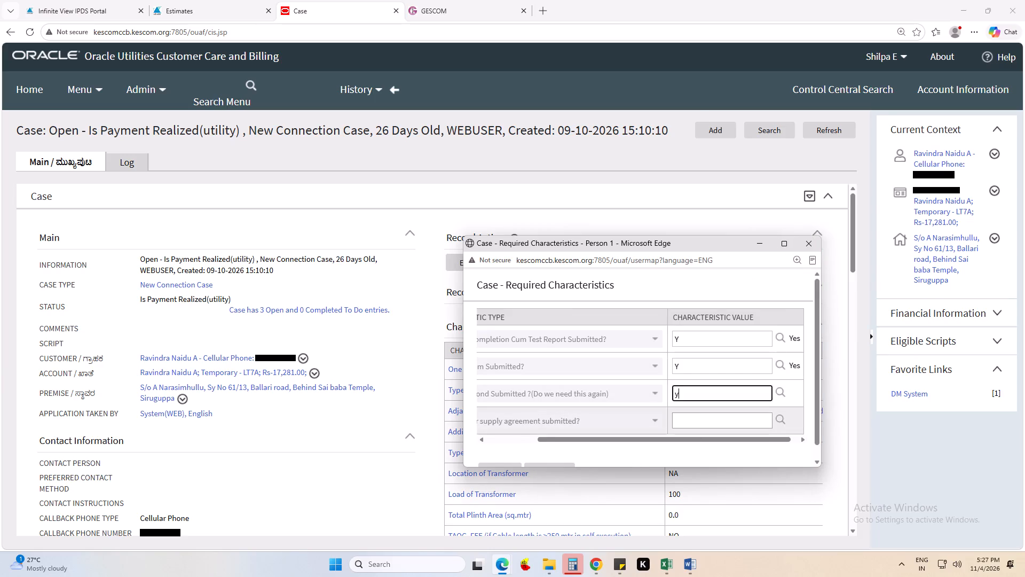
click(693, 411)
click(692, 425)
click(692, 424)
click(692, 424)
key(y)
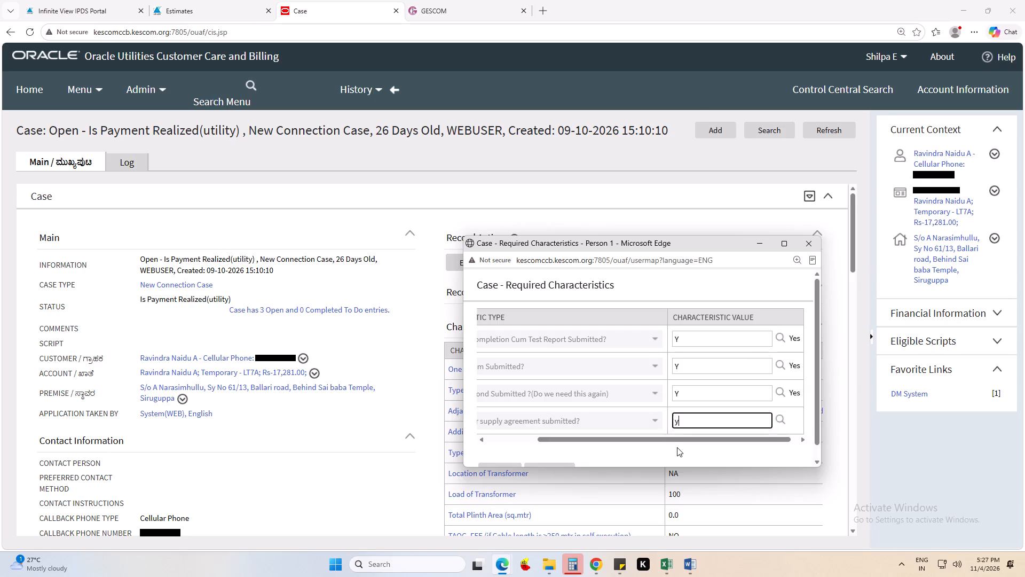
click(675, 447)
scroll(674, 452, down, 5)
click(674, 452)
click(635, 445)
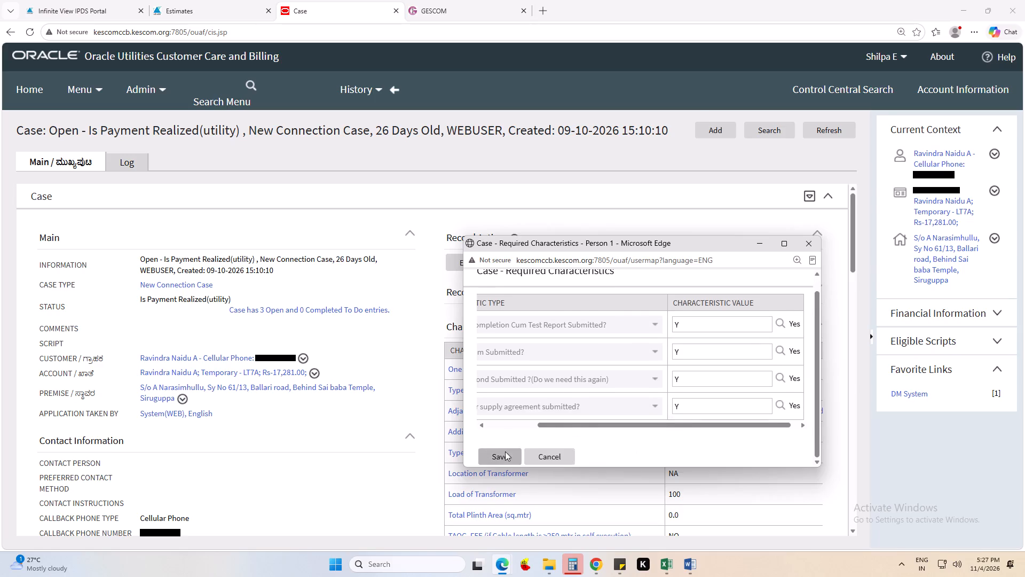
click(506, 455)
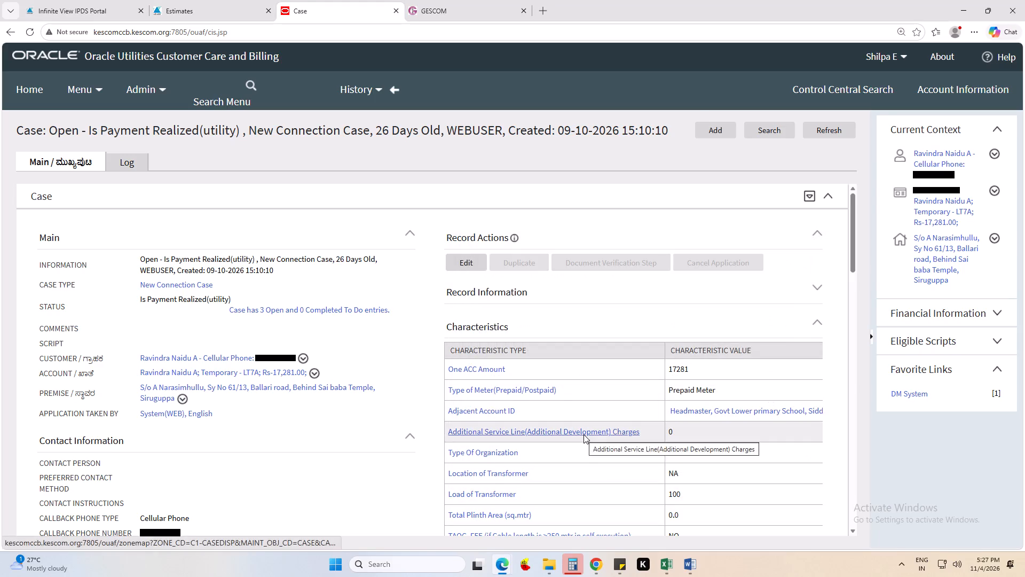
Start the Document Verification Step again on the reloaded case.
scroll(683, 237, up, 2)
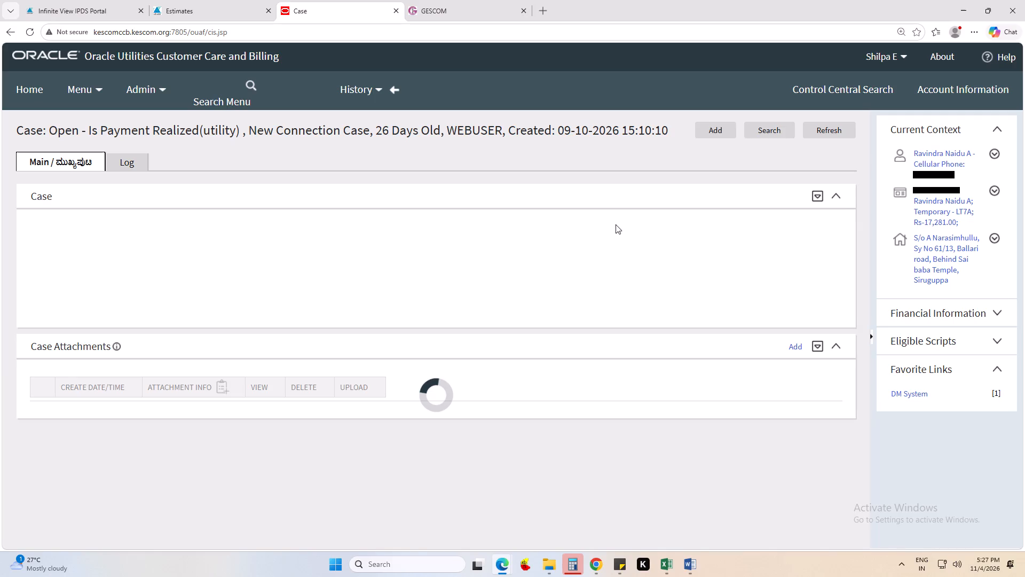
double_click(626, 266)
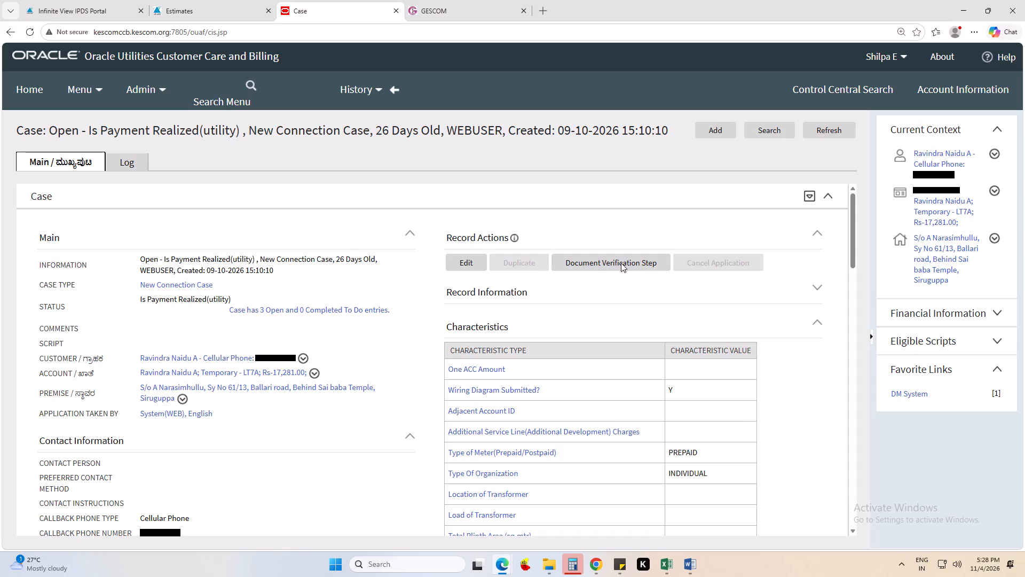
scroll(645, 337, down, 1)
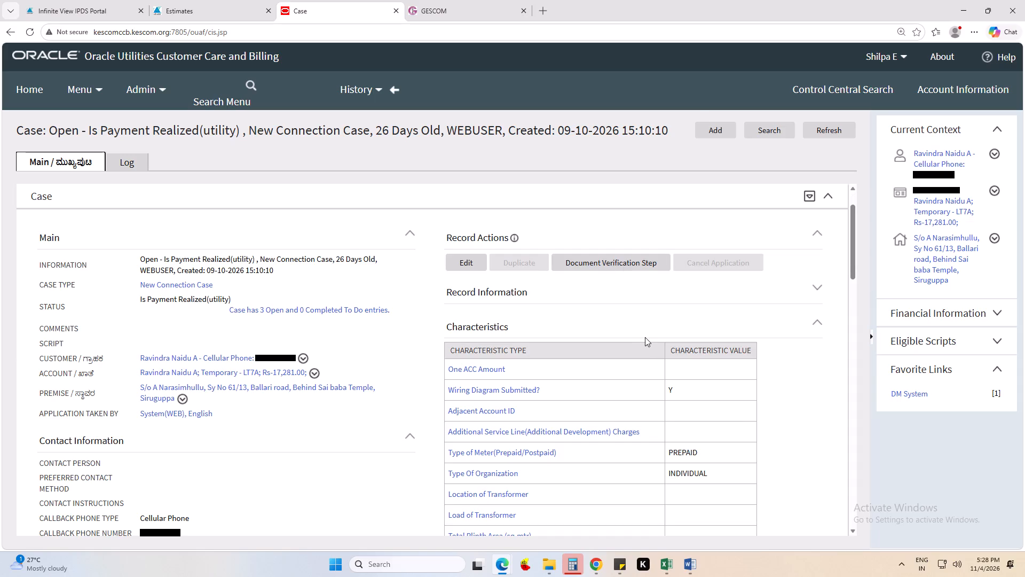
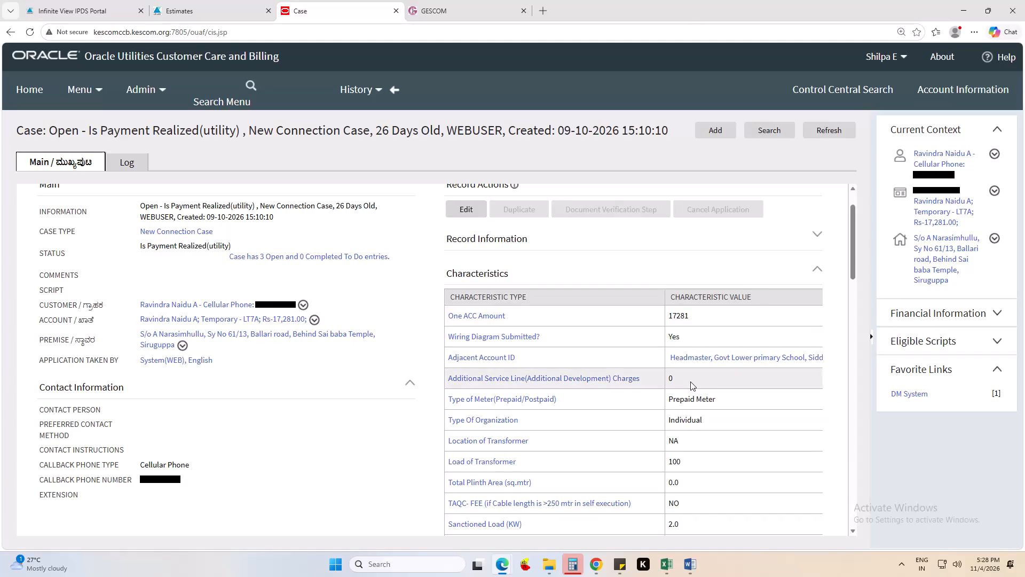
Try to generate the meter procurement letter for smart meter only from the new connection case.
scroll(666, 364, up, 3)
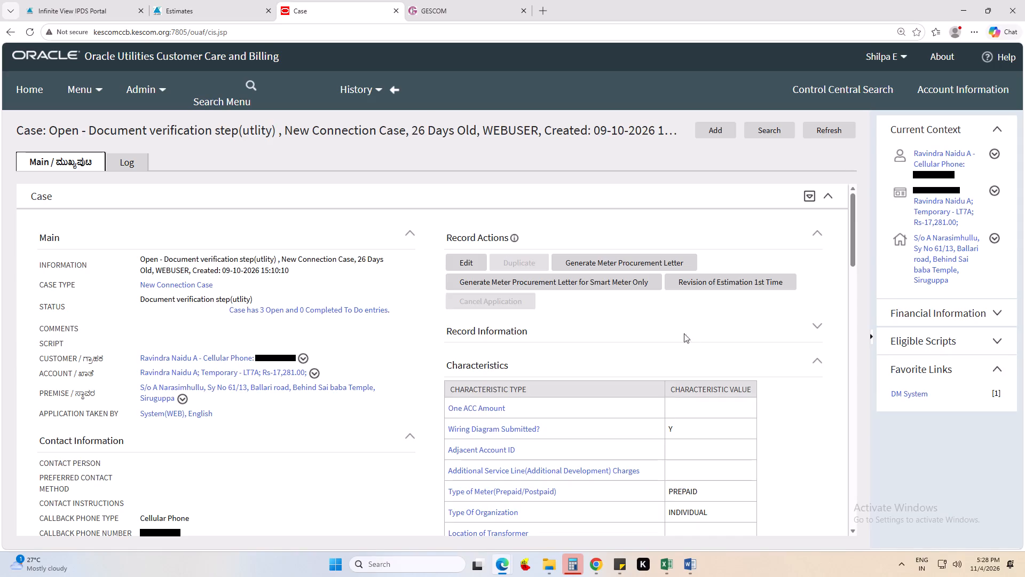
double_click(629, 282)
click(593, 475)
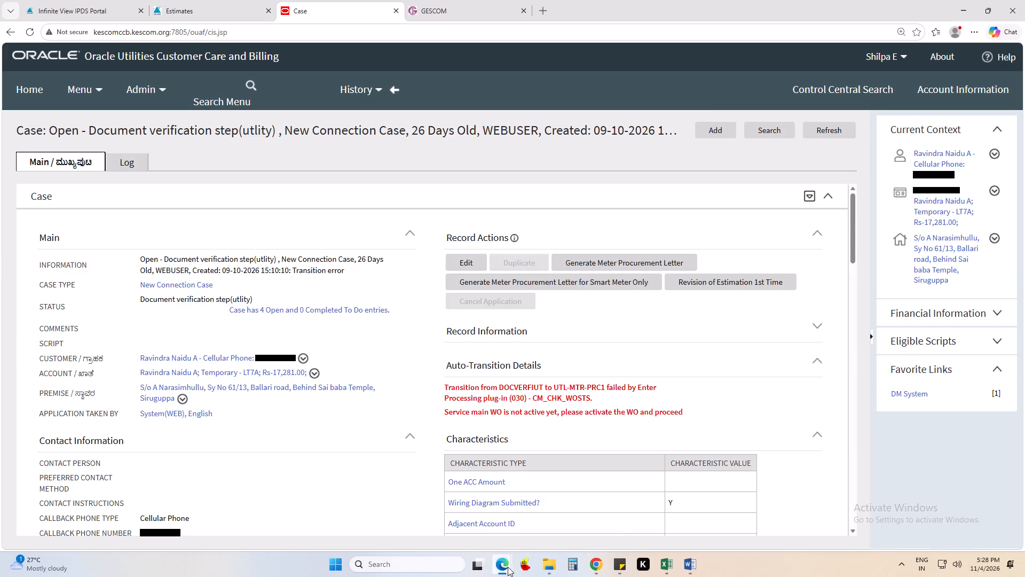
Switch to the work order portal in Chrome and search the entered account ID to check the case's pending activity status.
click(595, 567)
scroll(256, 317, down, 5)
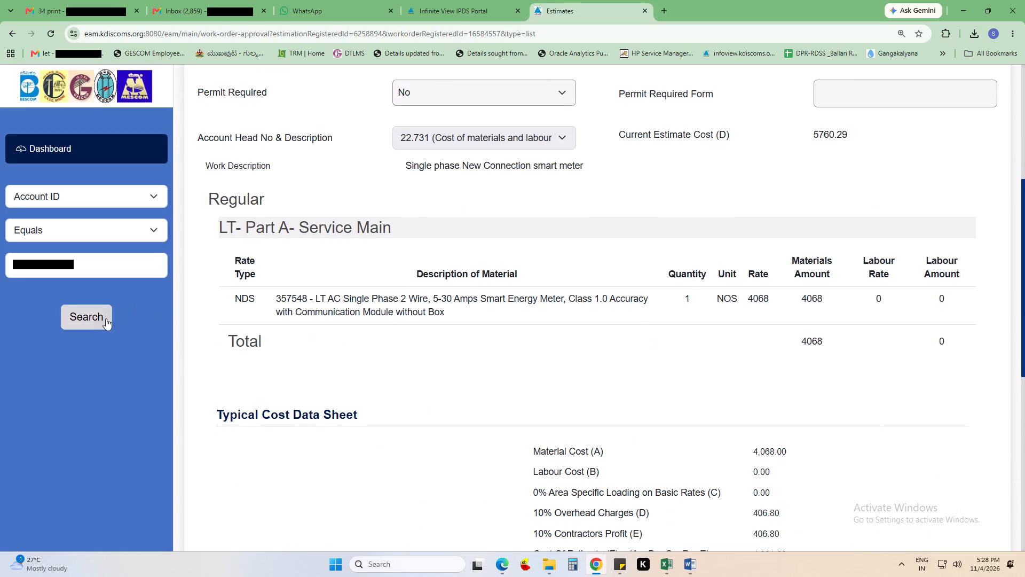
click(105, 318)
click(302, 314)
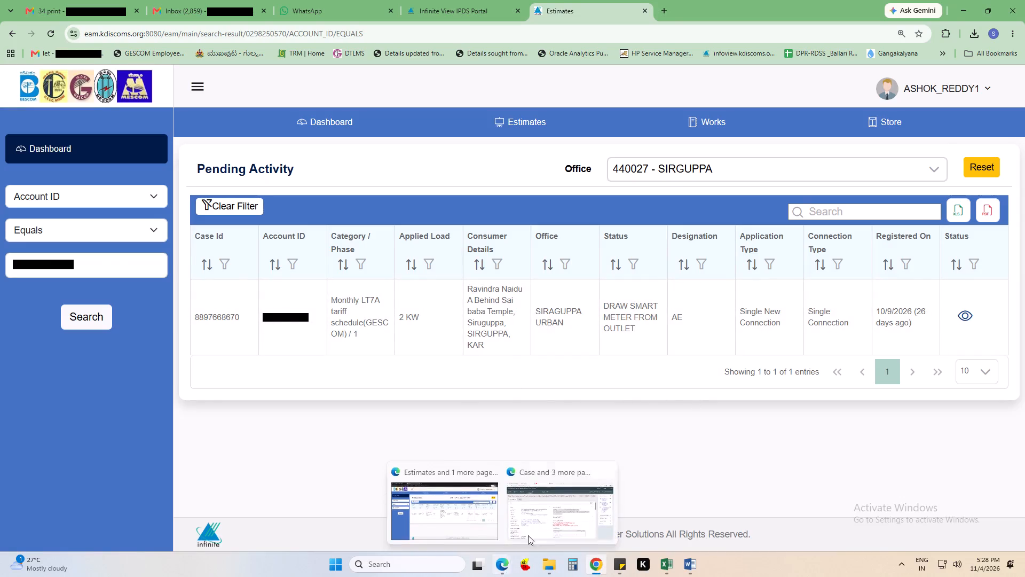
Return to the case in Edge, retry generating the smart-meter-only procurement letter, and refresh the case, keeping the page open while it loads.
click(534, 531)
click(555, 285)
click(567, 283)
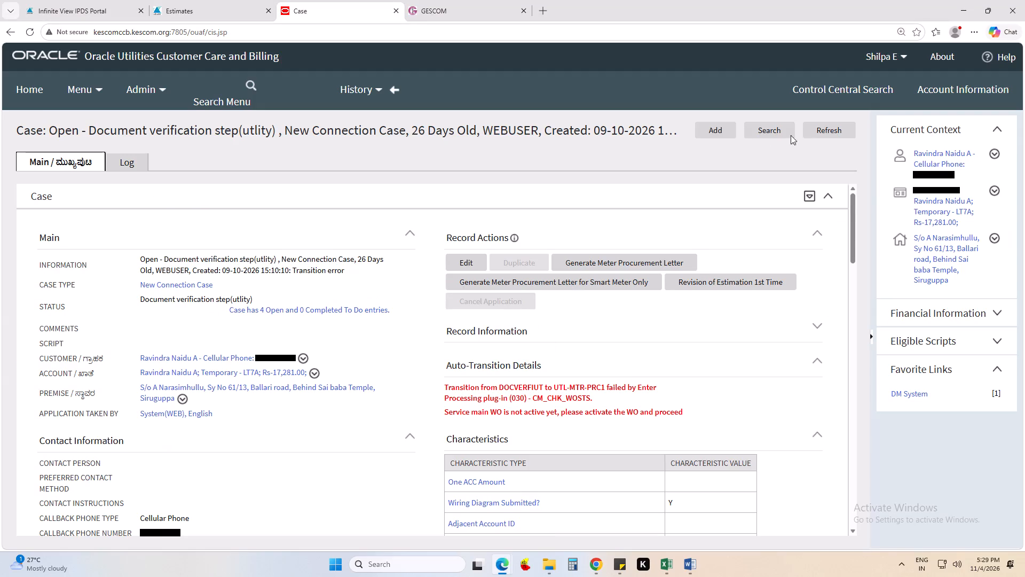
double_click(816, 134)
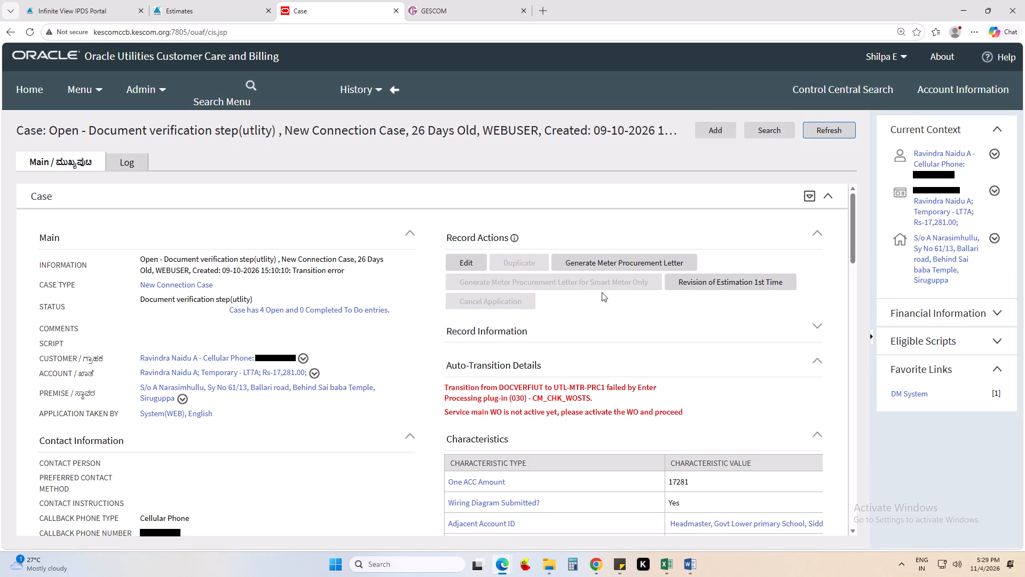
scroll(570, 376, down, 3)
scroll(570, 376, up, 3)
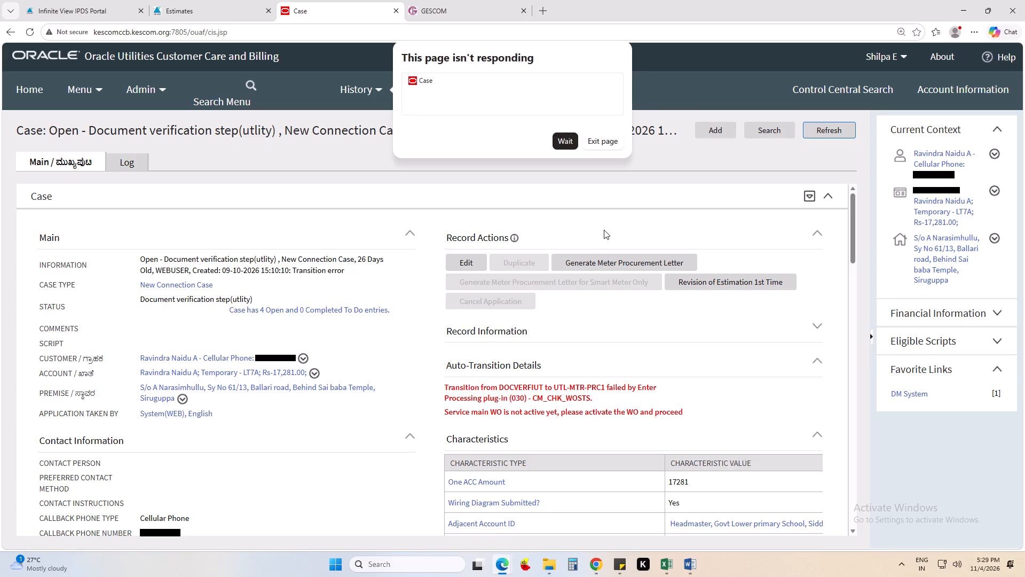
click(566, 142)
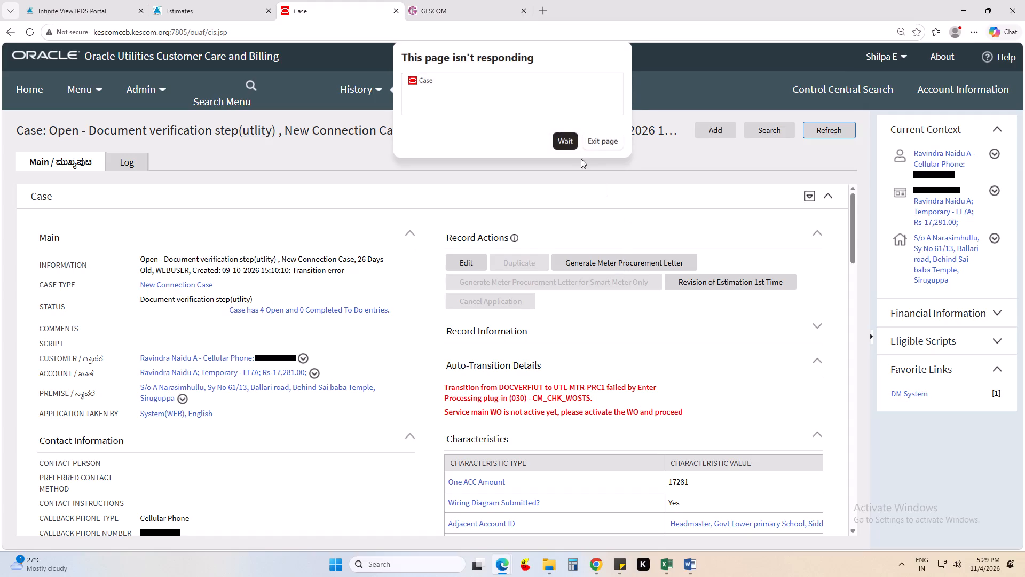
click(567, 145)
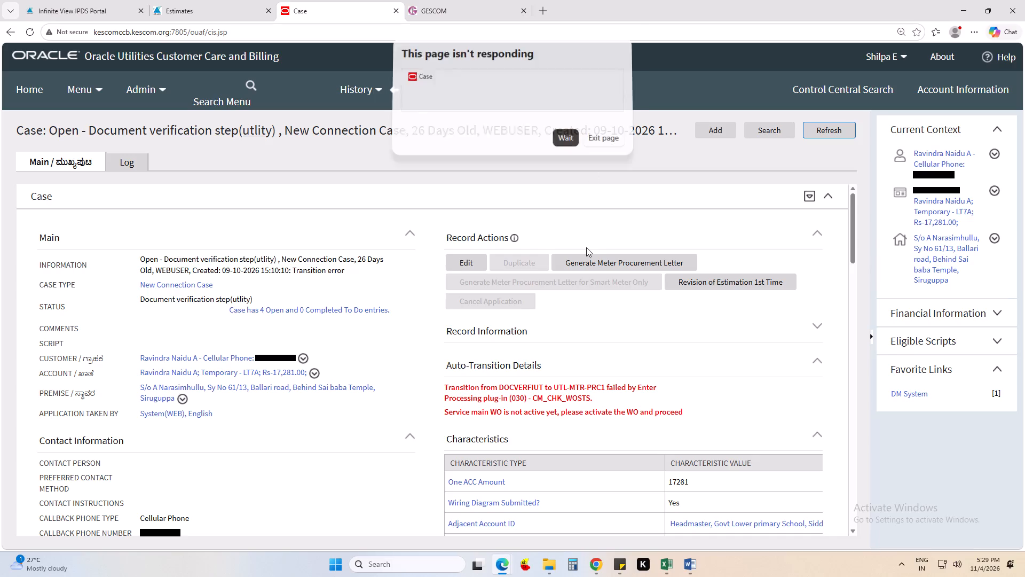
click(565, 145)
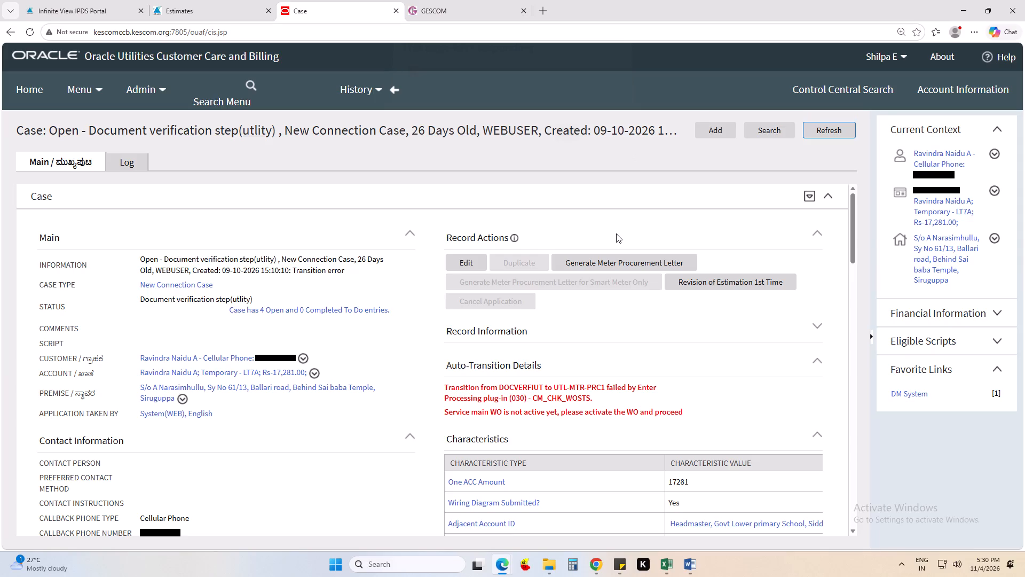
scroll(463, 279, down, 3)
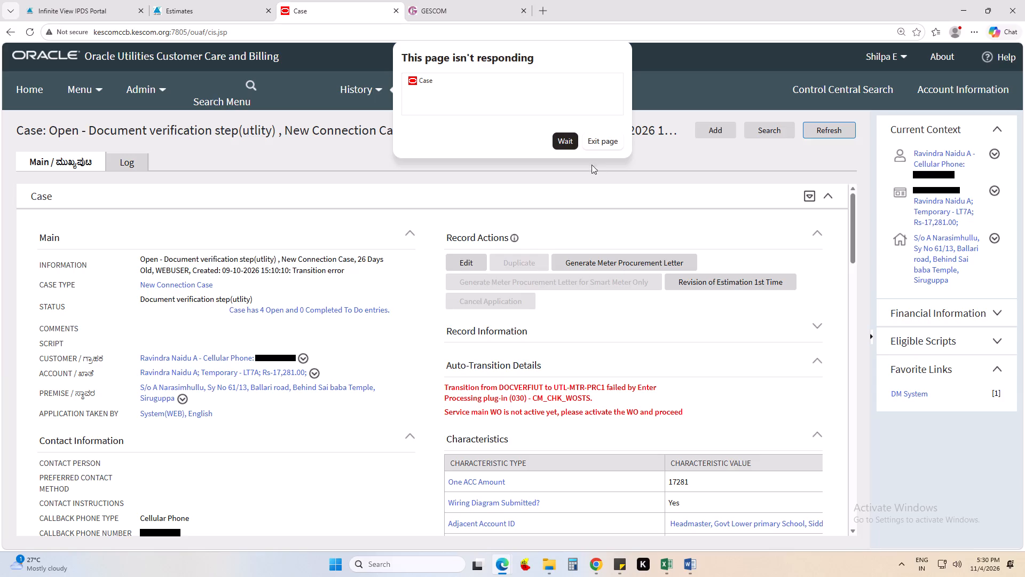
click(561, 139)
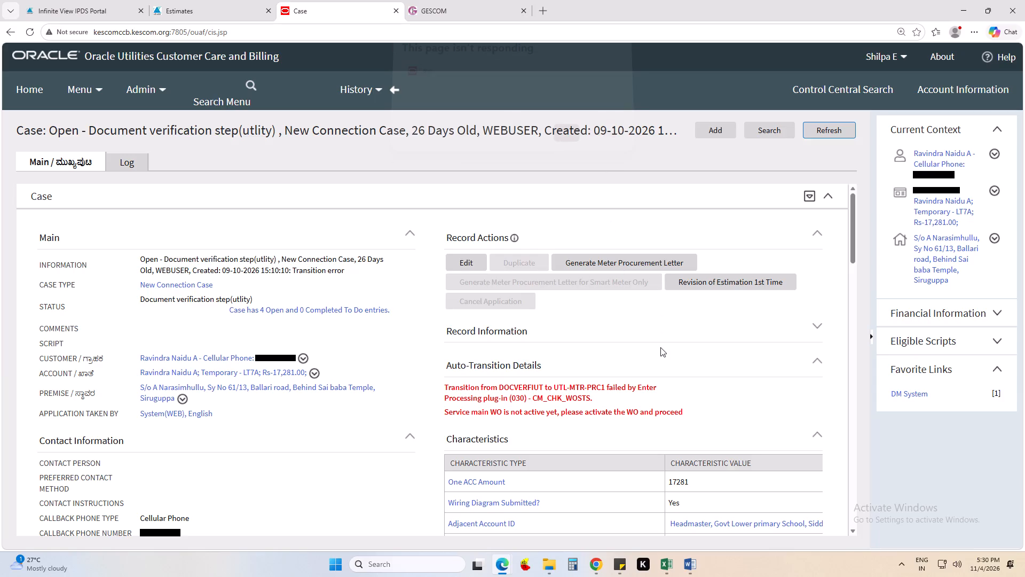
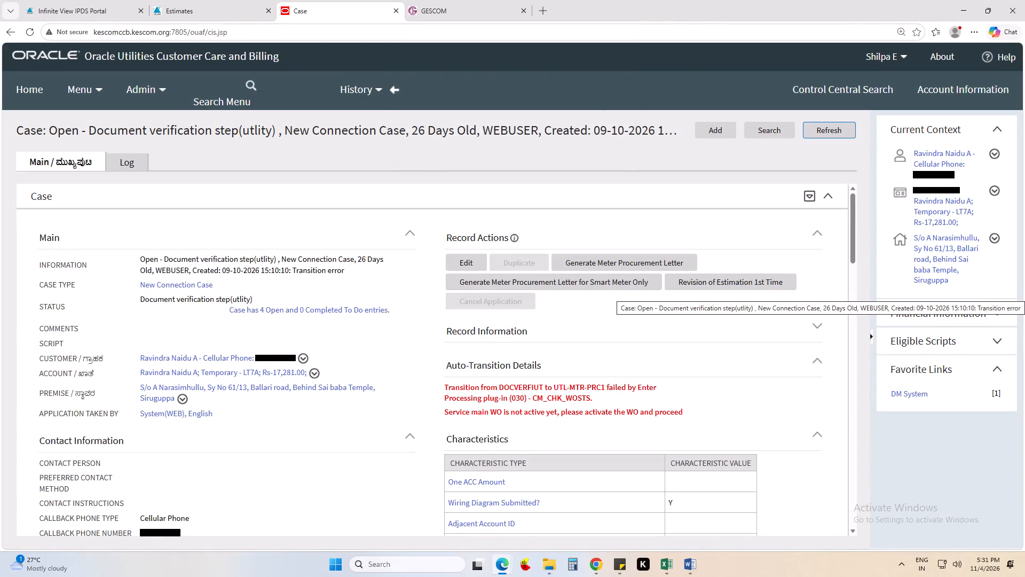
Look over the New Connection Case details and refresh the case to recheck its transition status.
scroll(687, 384, down, 1)
scroll(600, 316, down, 3)
scroll(599, 321, up, 5)
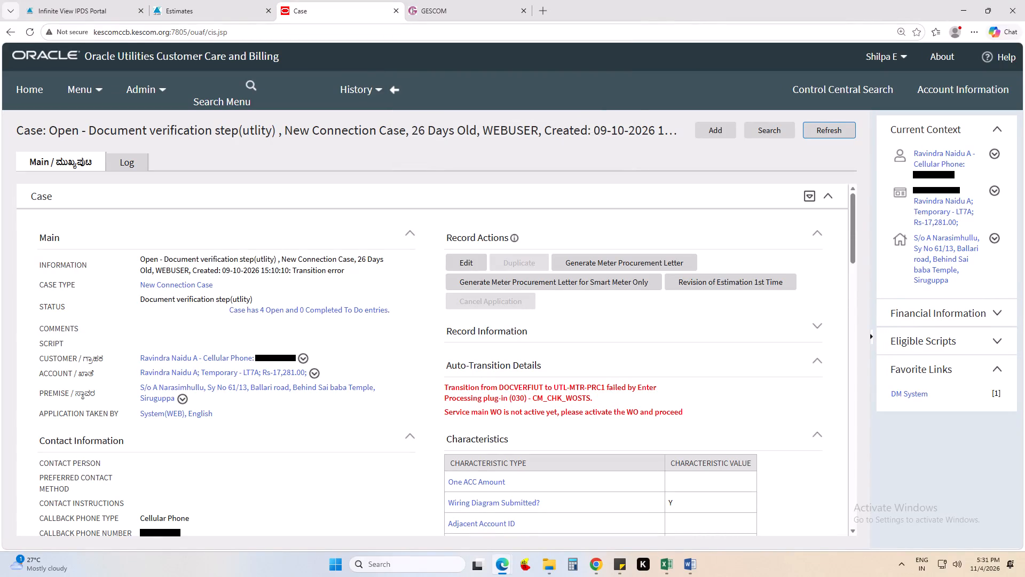
double_click(828, 134)
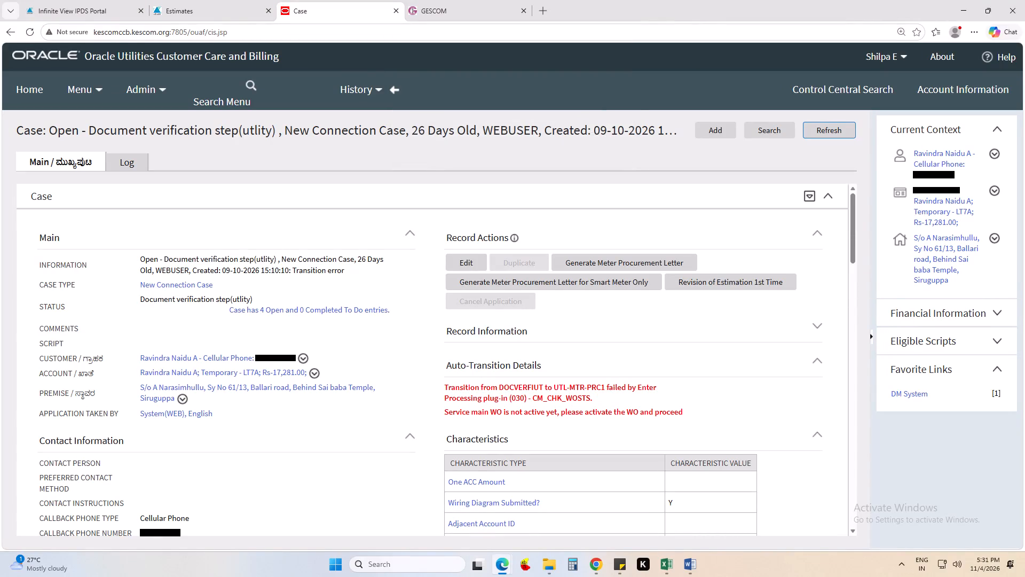
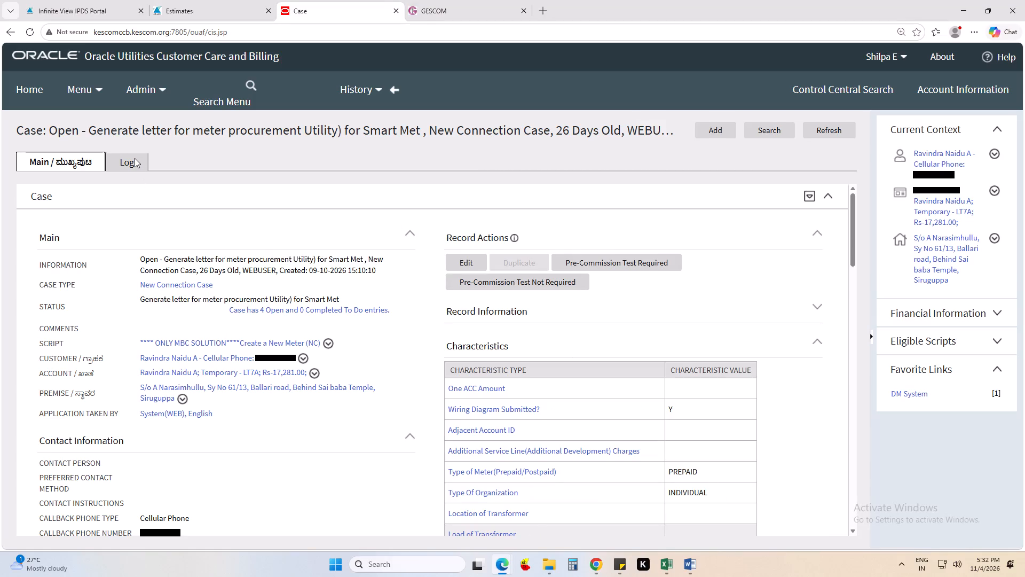
Open the log of the New Connection Case to review its history.
click(140, 166)
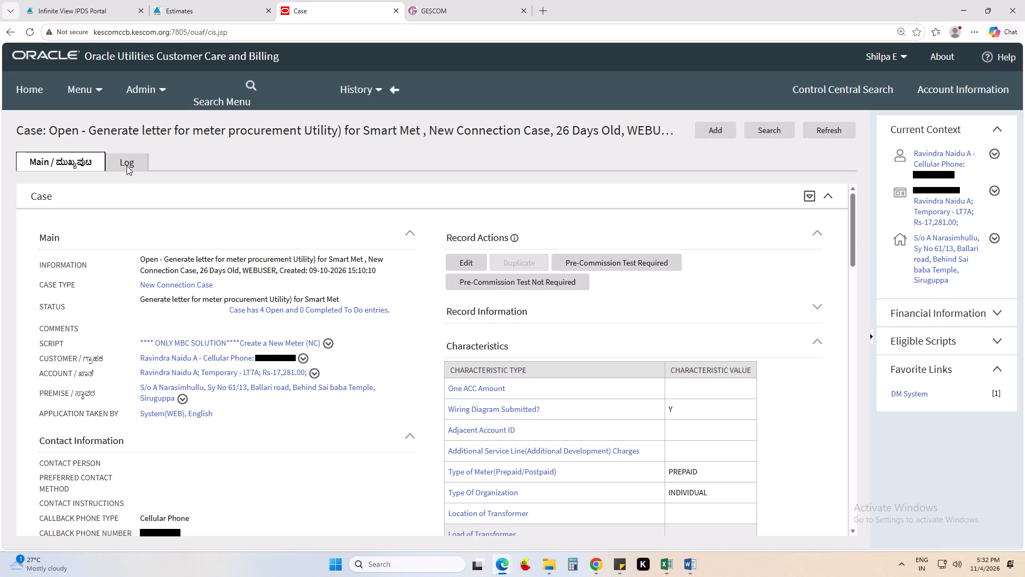
Open the newest customer contact from the case log and display its meter procurement letter for Smart Meter.
click(127, 166)
click(137, 166)
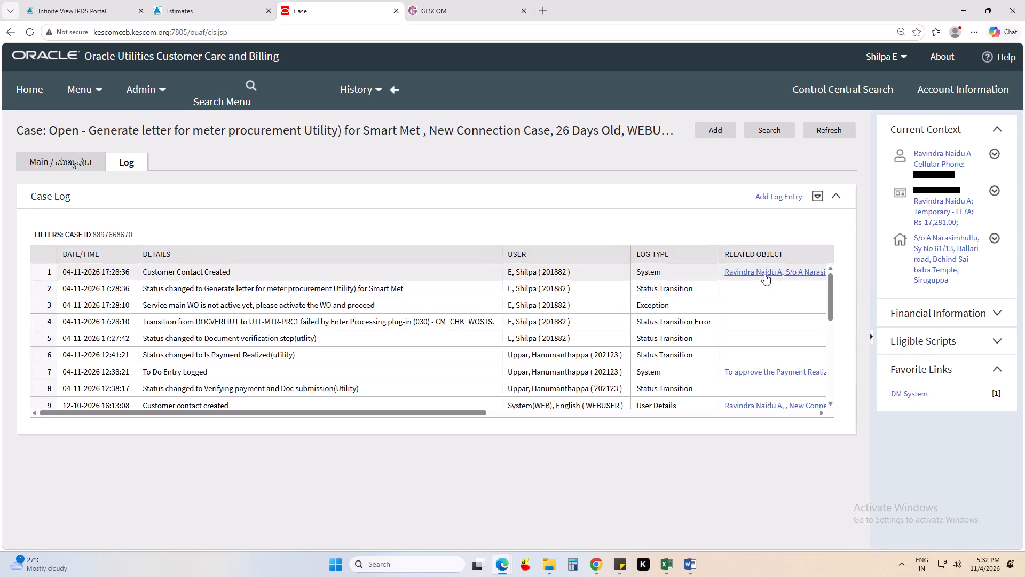
click(765, 270)
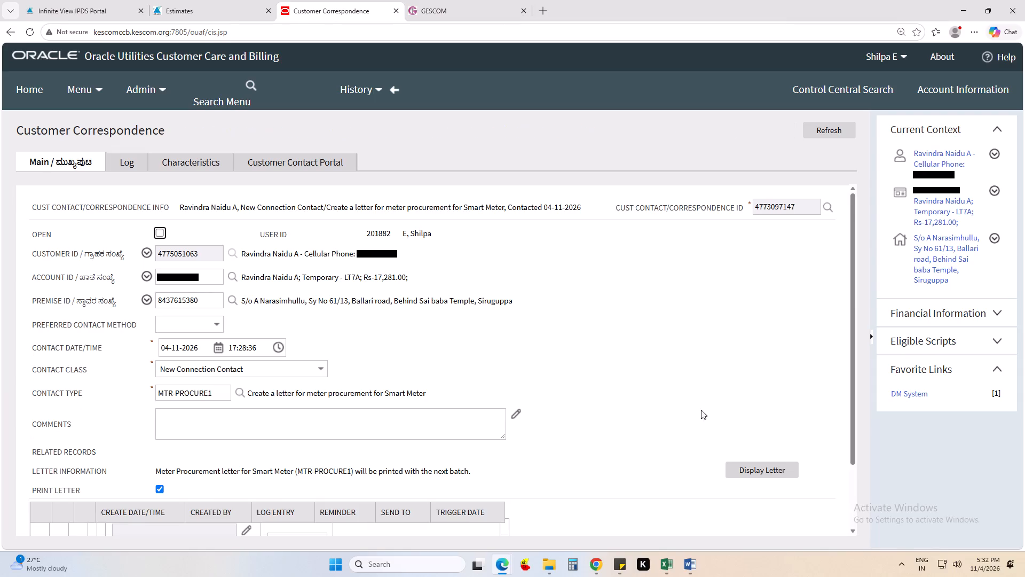
click(753, 466)
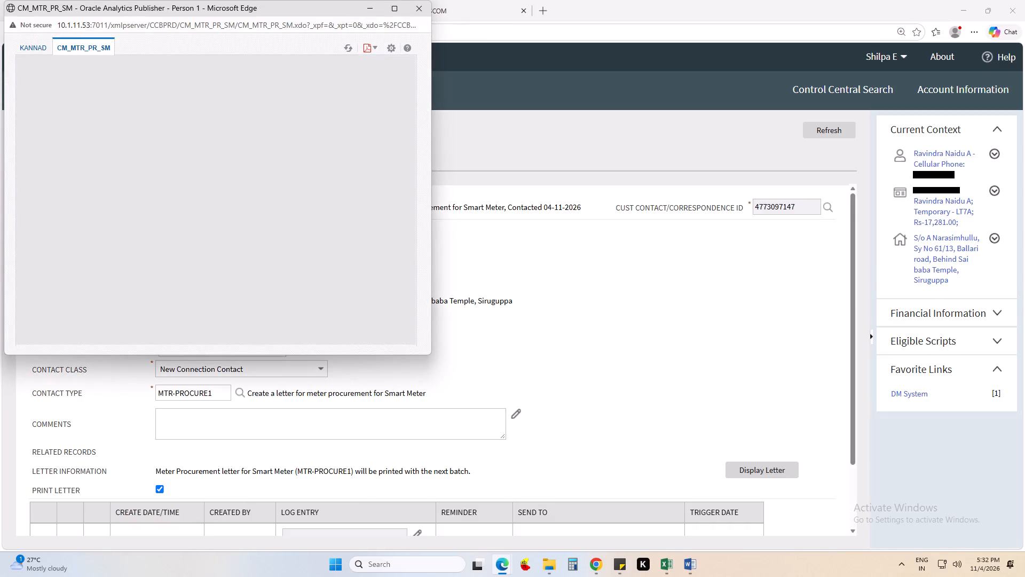
Maximize the displayed procurement letter's window and start printing the letter.
click(393, 12)
click(957, 61)
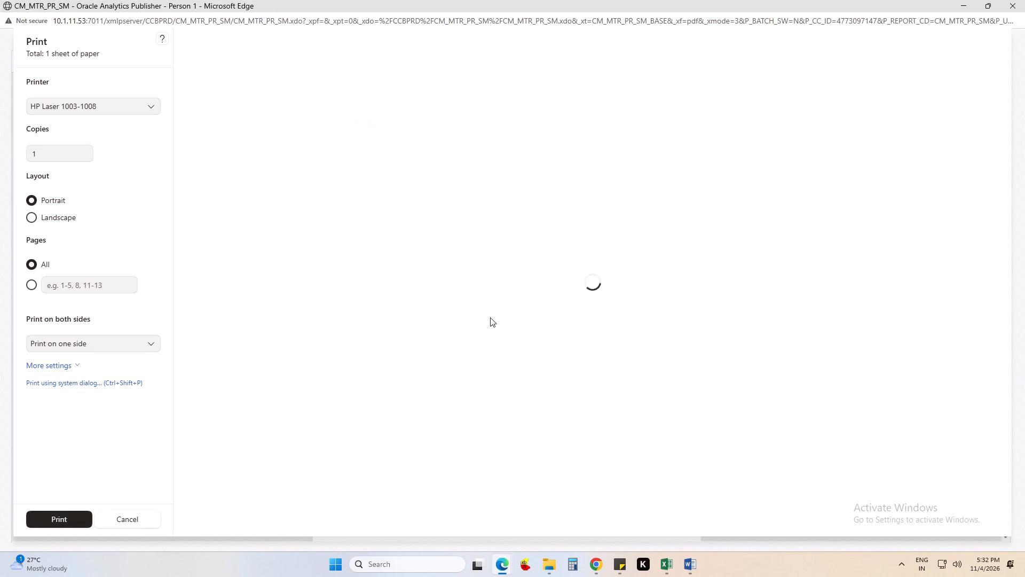
Print one single-sided portrait copy of all pages of the meter procurement letter on the HP Laser 1003-1008.
click(58, 520)
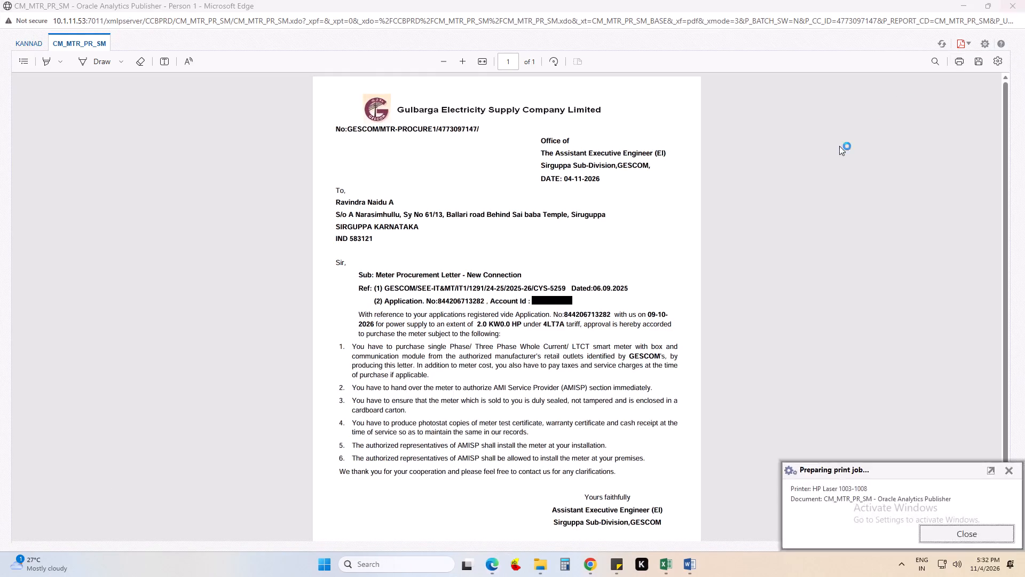
click(816, 161)
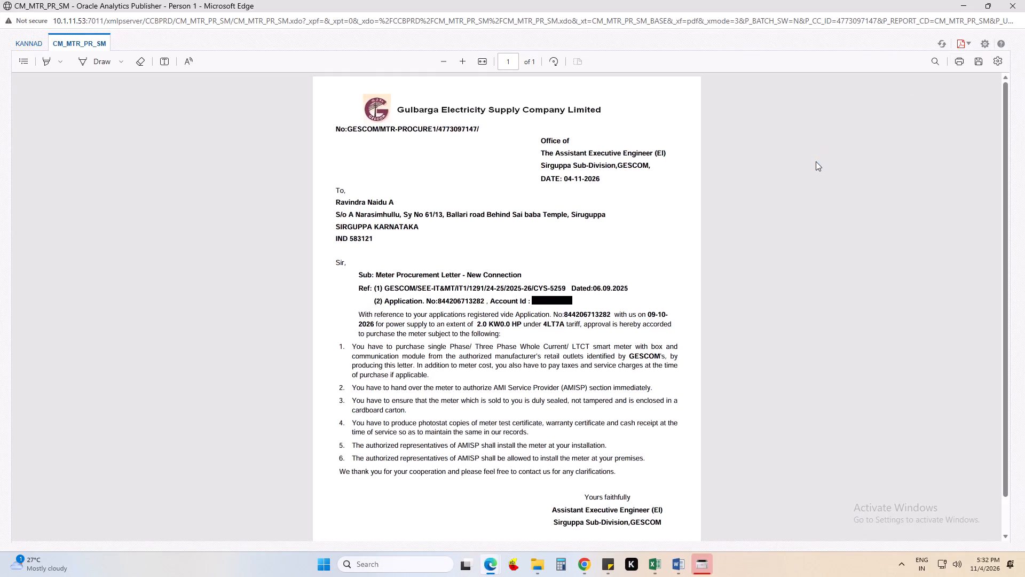